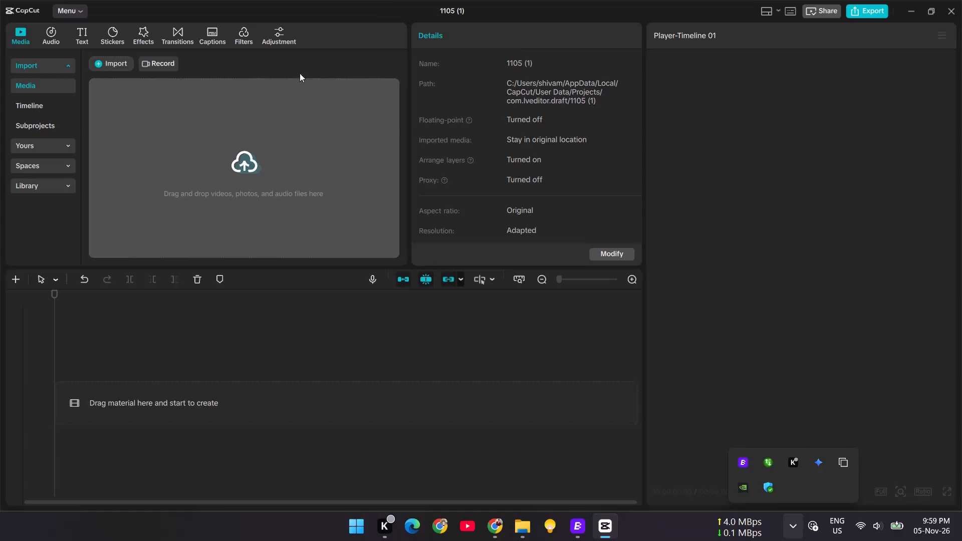
Set the project's timeline frame rate to 60.00 fps and save the project settings.
click(603, 269)
click(603, 257)
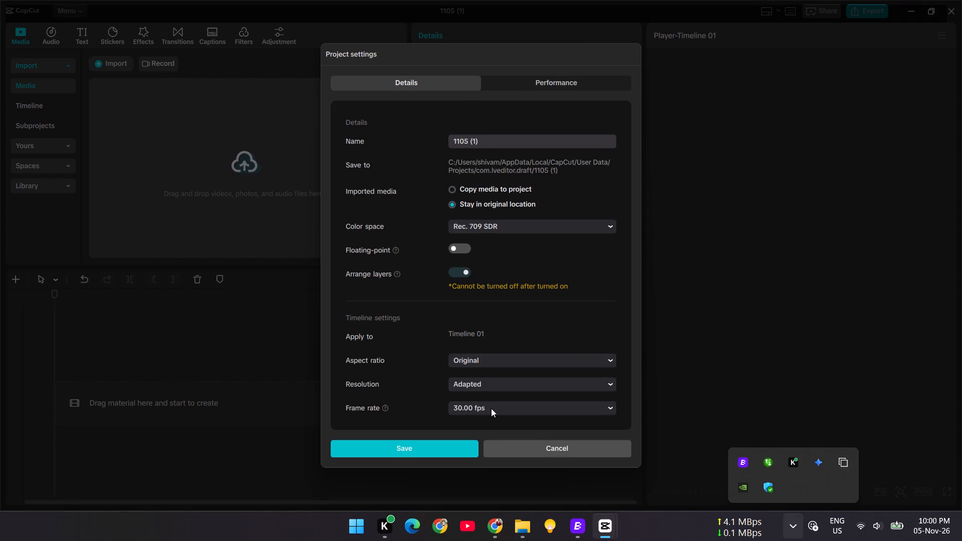
click(491, 408)
click(496, 378)
click(491, 400)
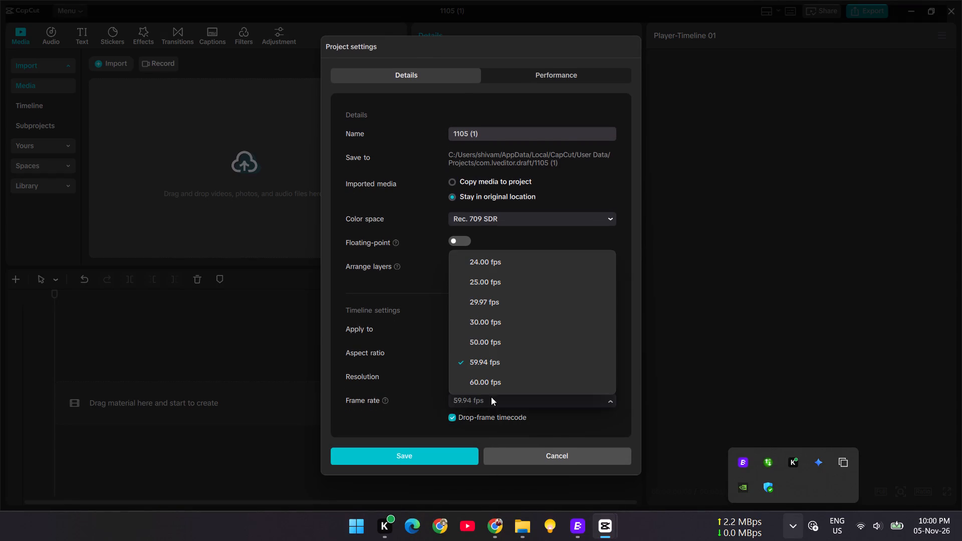
click(494, 381)
click(425, 447)
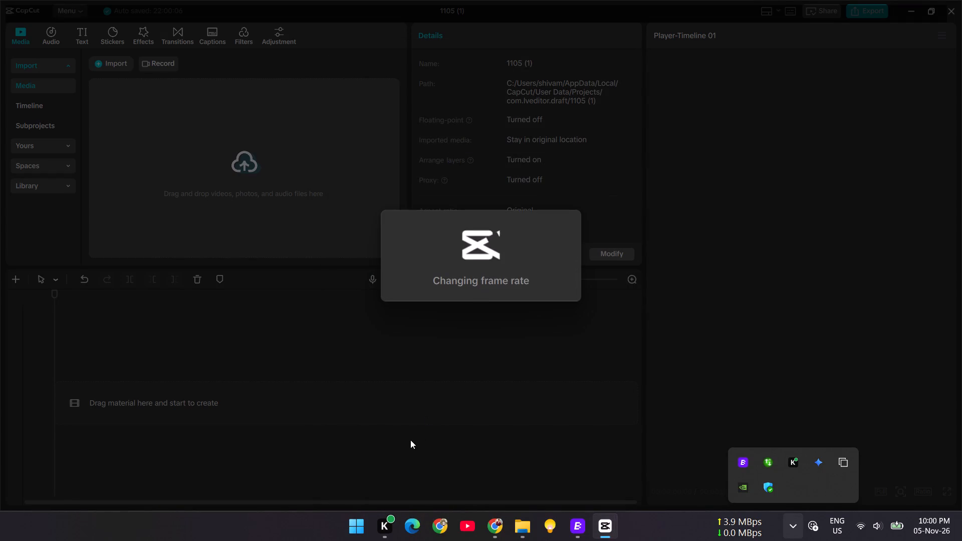
Close the Blip transfer window for the sad girl.mp4 file.
click(581, 413)
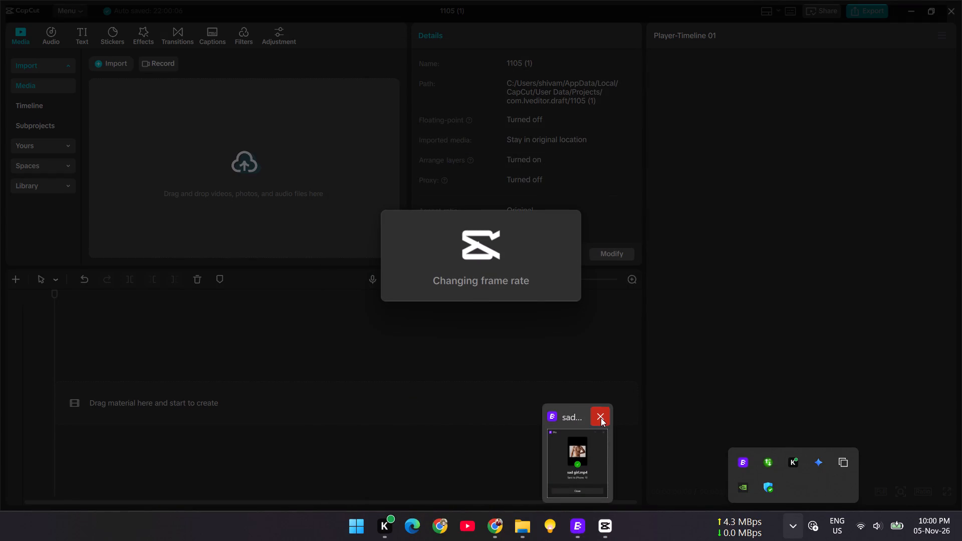
click(601, 418)
Switch to the Blip folder in File Explorer and clear the existing file selection.
click(522, 528)
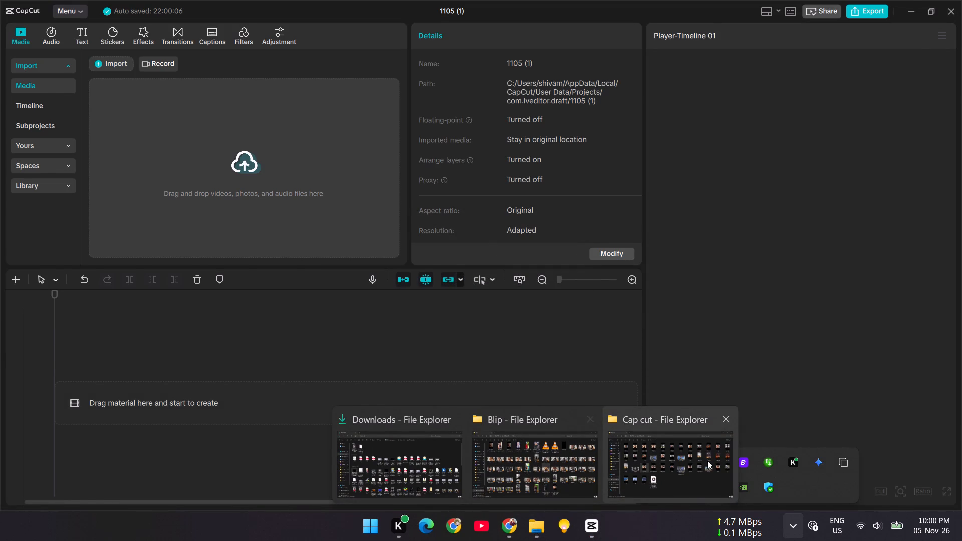
click(560, 458)
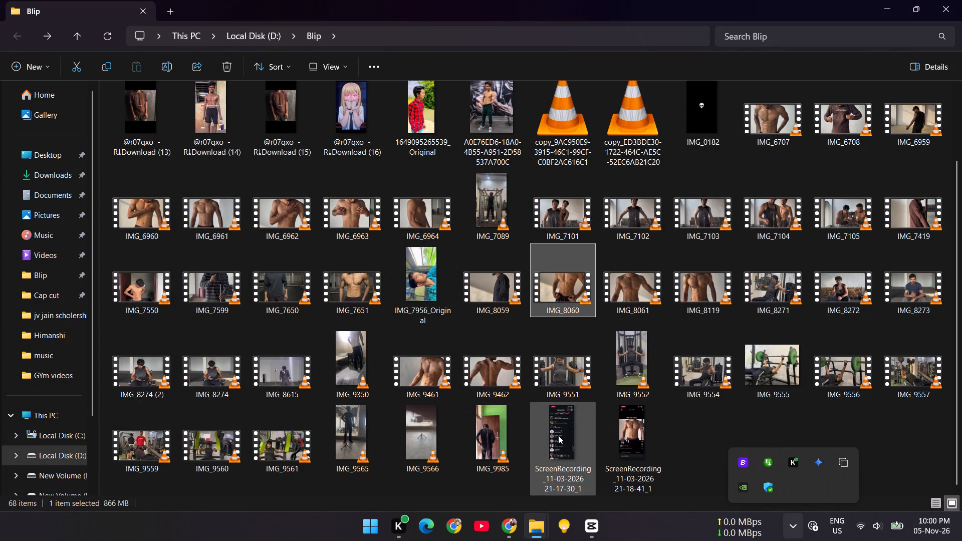
click(682, 444)
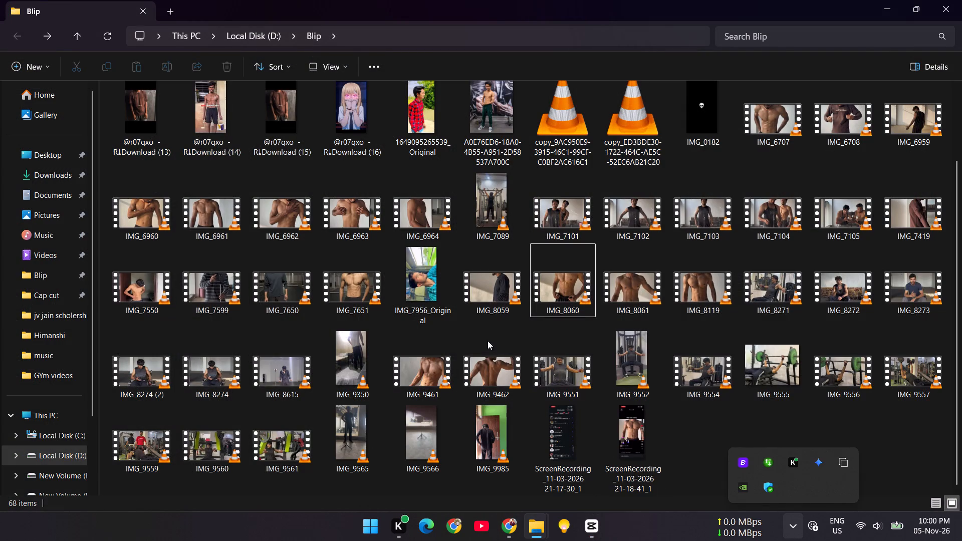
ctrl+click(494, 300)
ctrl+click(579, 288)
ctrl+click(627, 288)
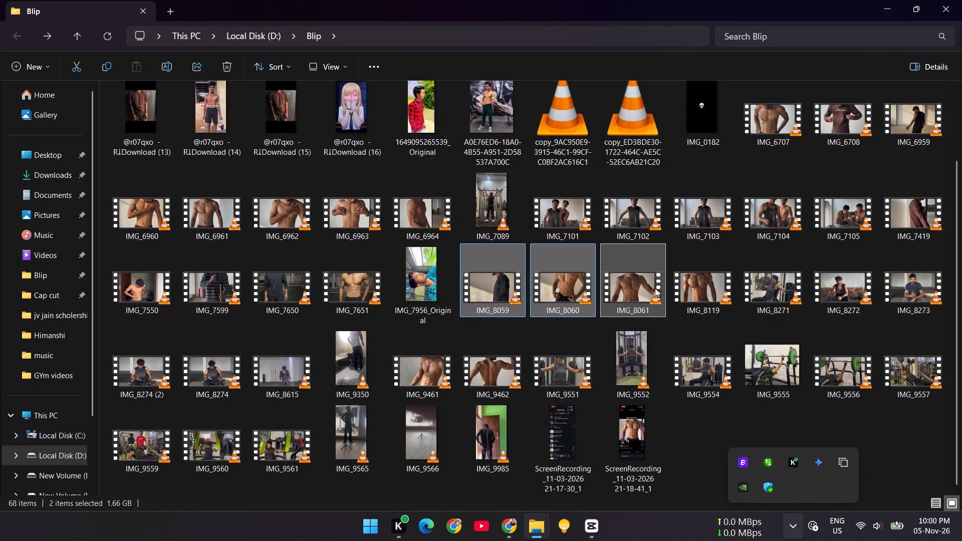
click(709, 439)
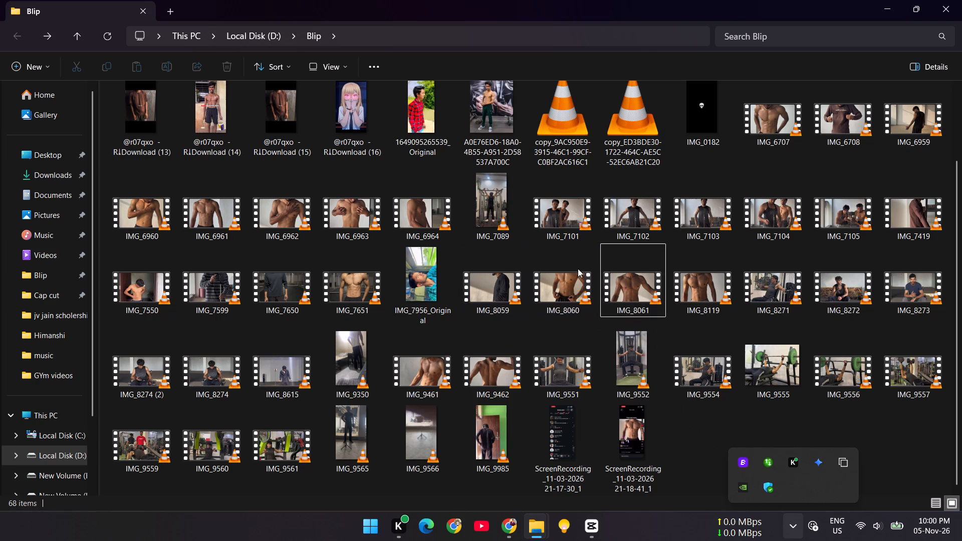
Check the file properties of the IMG_8060, IMG_8061 and IMG_8119 clips one after another.
click(586, 283)
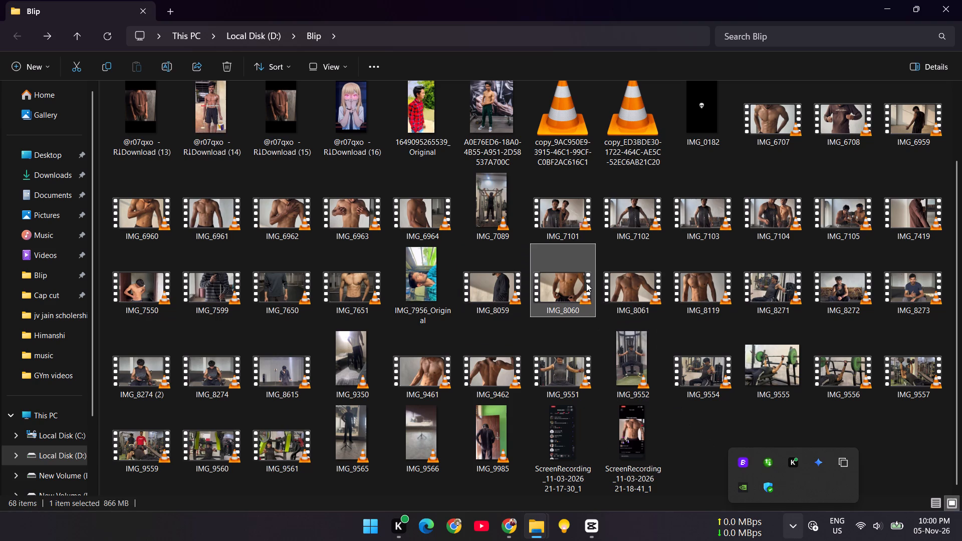
key(super+Return)
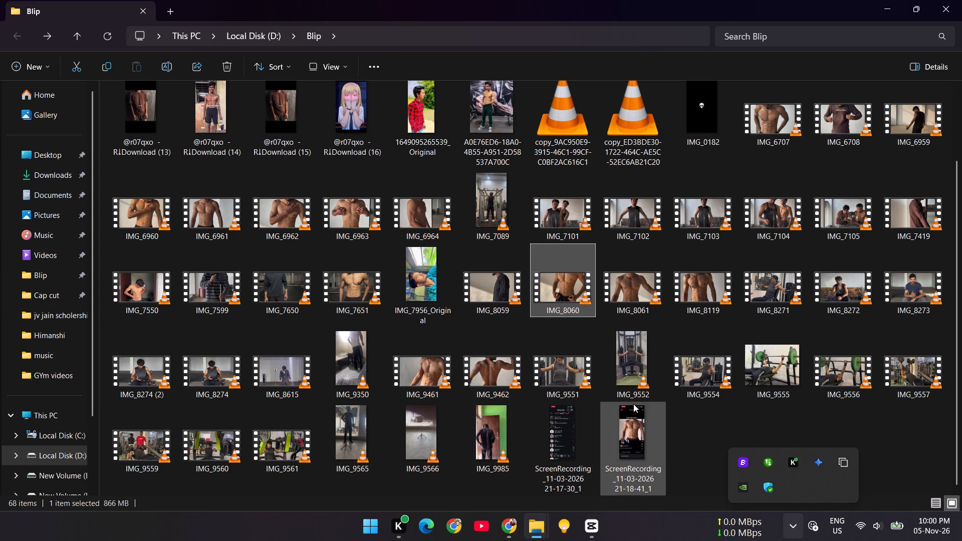
key(alt+Return)
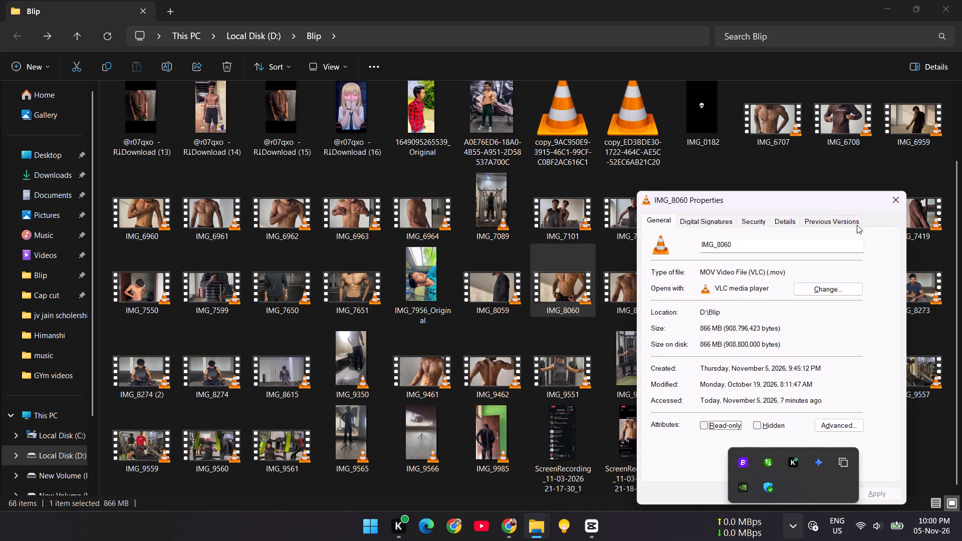
click(888, 200)
click(620, 277)
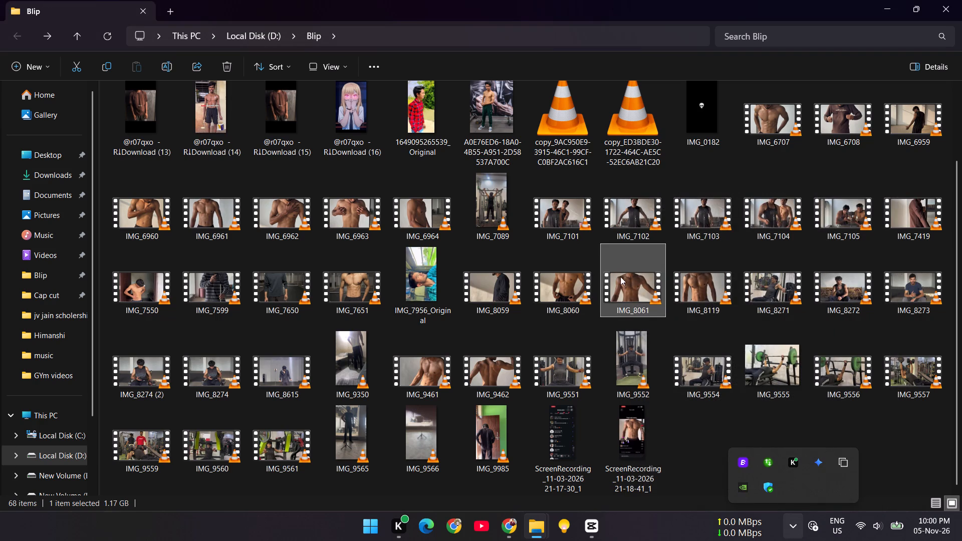
key(alt+Return)
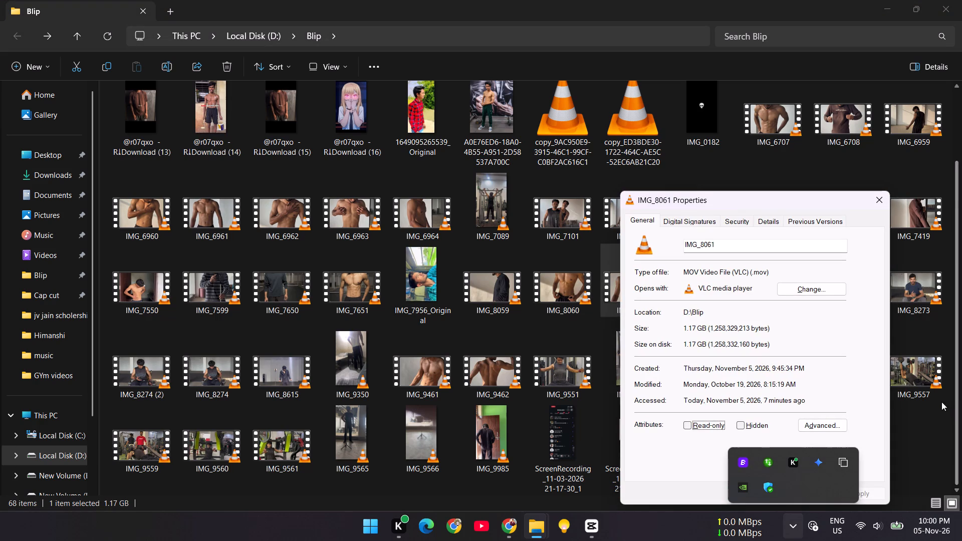
click(882, 195)
click(699, 294)
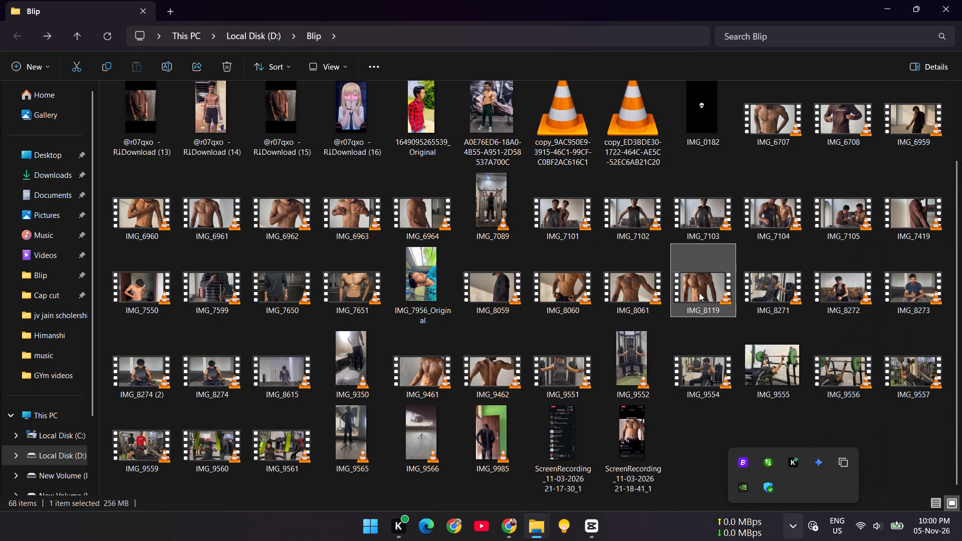
key(alt+Return)
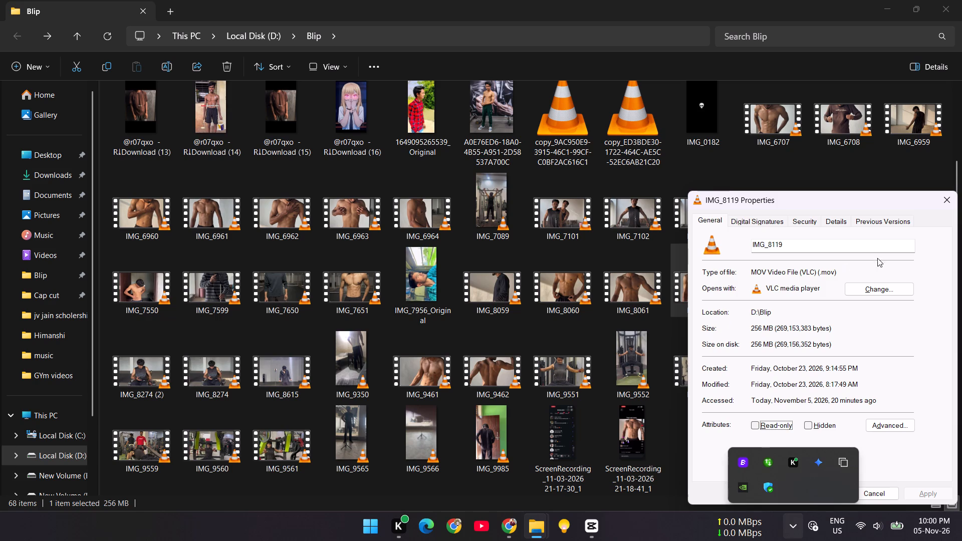
click(947, 198)
Compare the file properties of the IMG_8061, IMG_8060, IMG_8059 and IMG_8119 clips, closing each properties window.
click(639, 287)
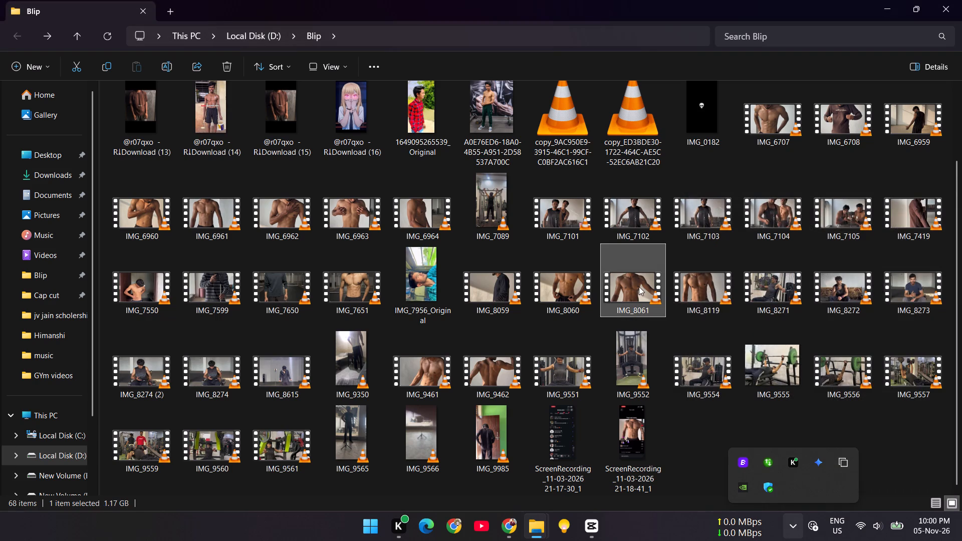
key(alt+Return)
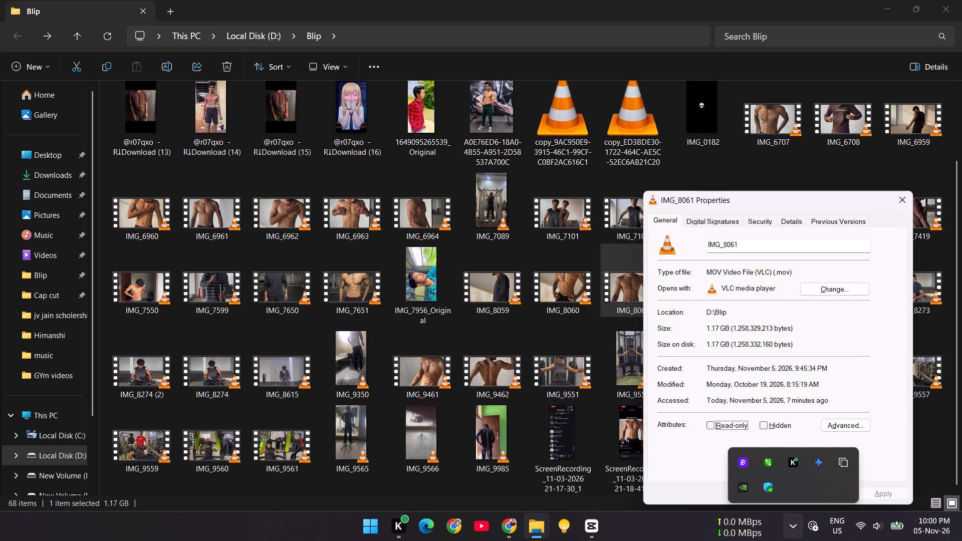
click(897, 203)
click(589, 292)
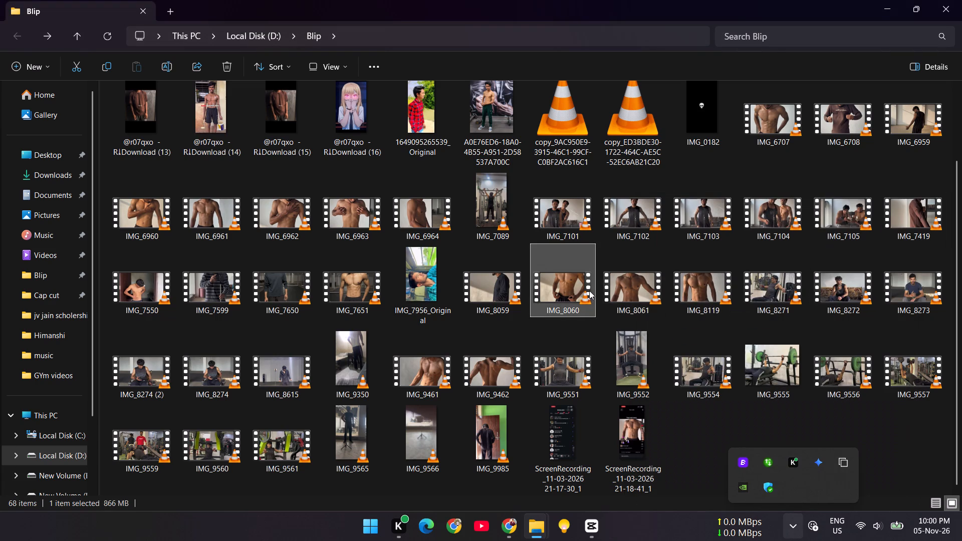
key(alt+Return)
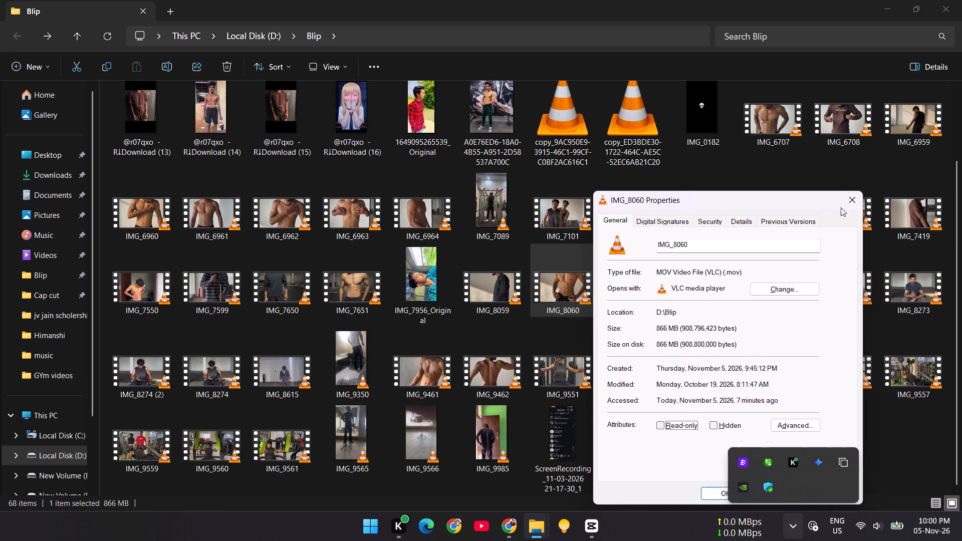
click(844, 207)
click(494, 287)
key(Return)
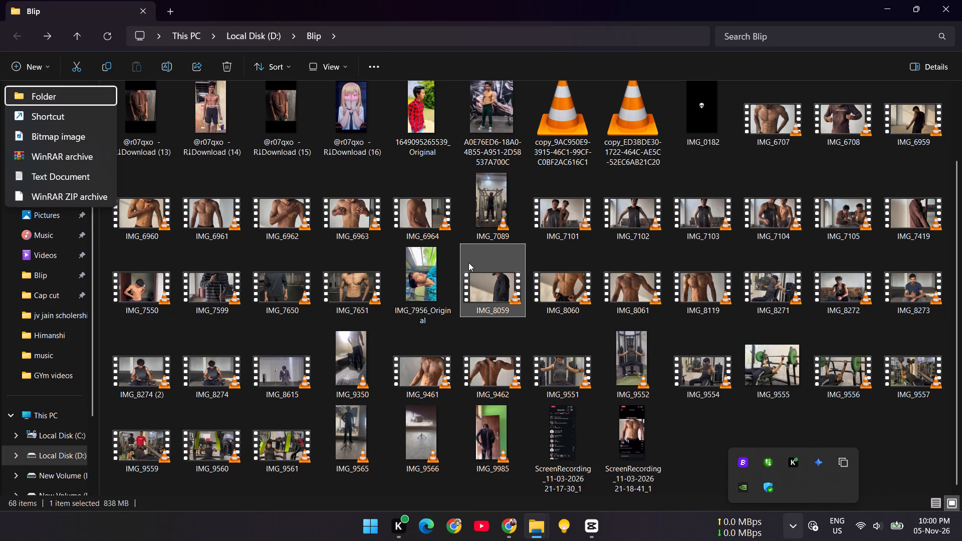
click(716, 443)
click(479, 273)
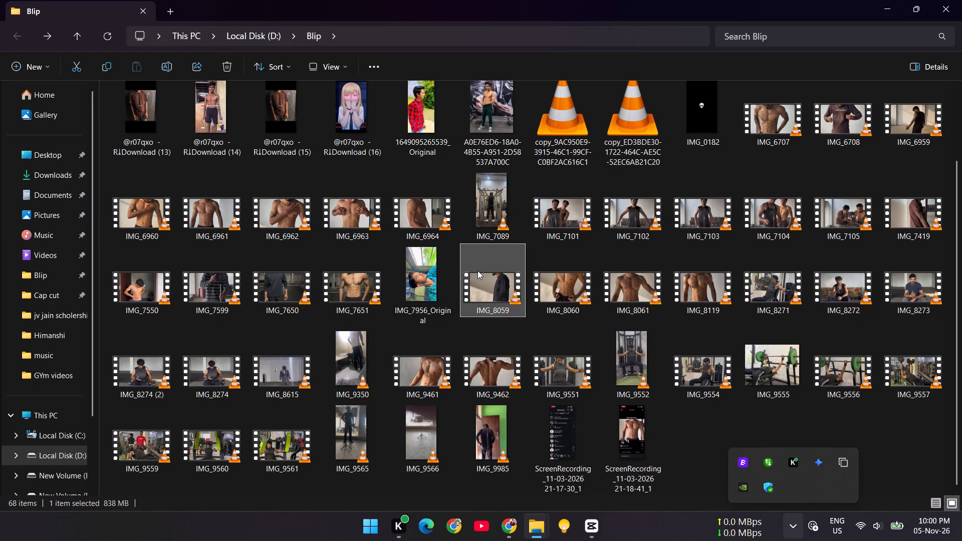
key(alt+Return)
click(733, 201)
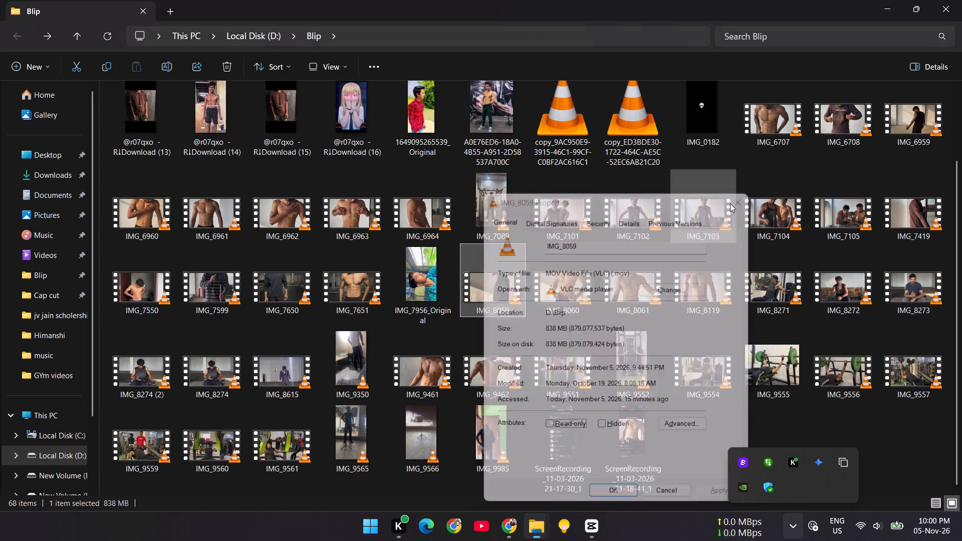
click(694, 294)
key(alt+Return)
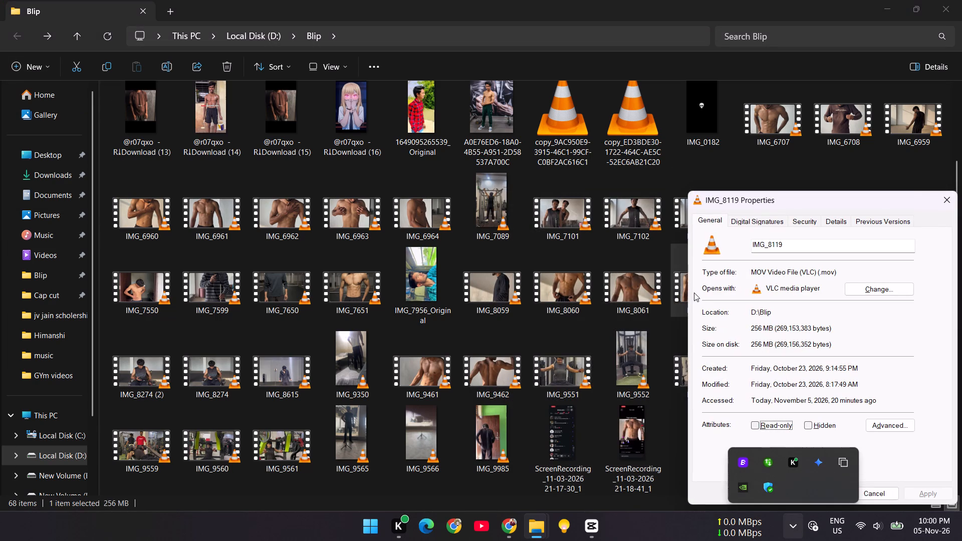
click(949, 196)
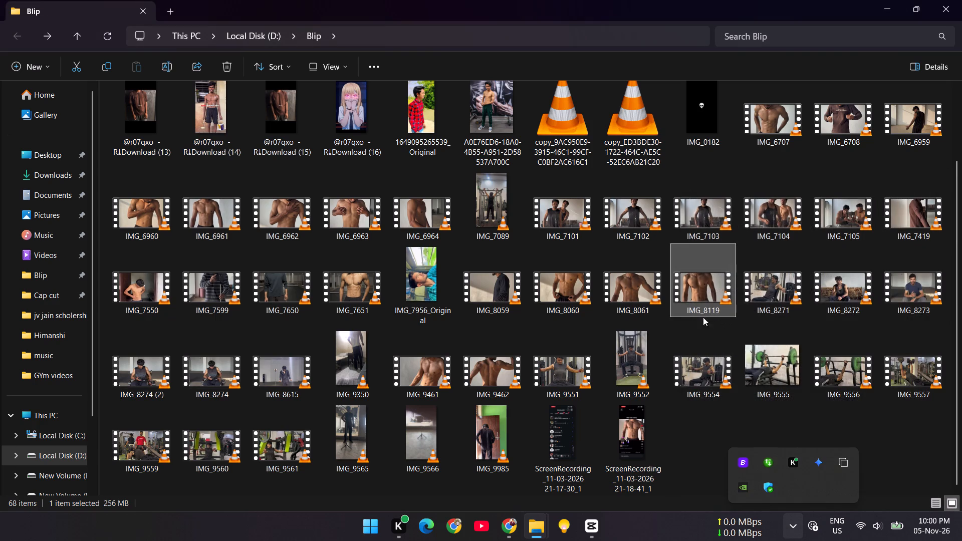
Play the IMG_8119 clip in VLC, skim through its footage and close the player.
double_click(679, 286)
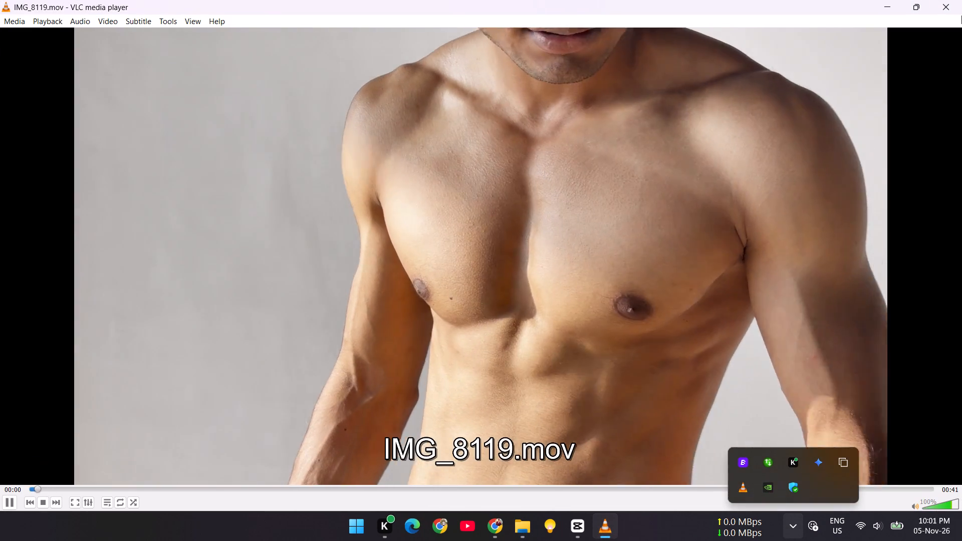
drag(63, 485, 130, 487)
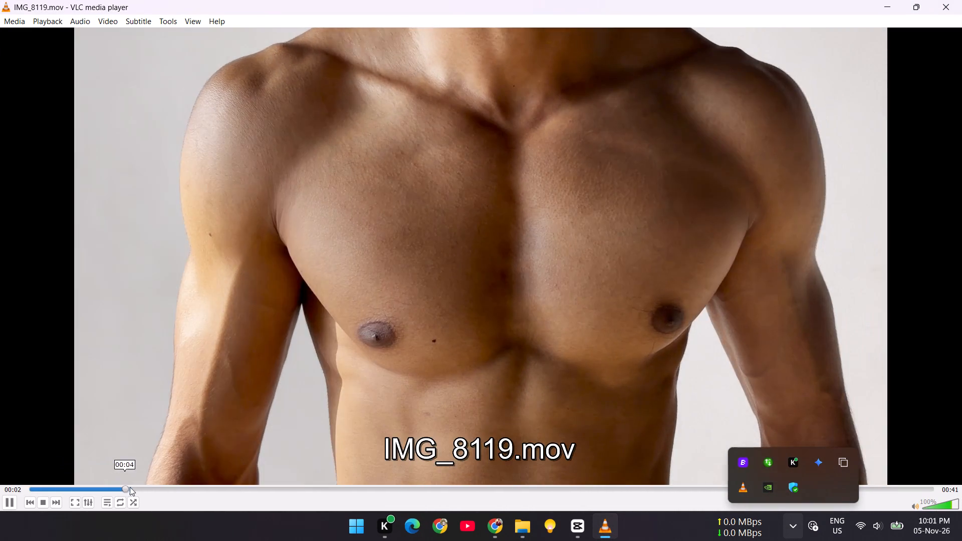
drag(130, 487, 706, 468)
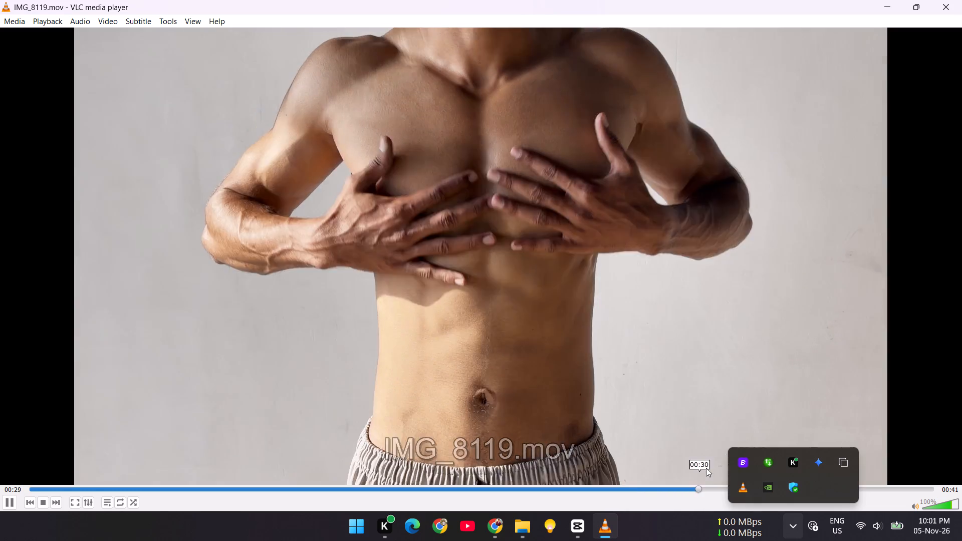
drag(706, 468, 633, 455)
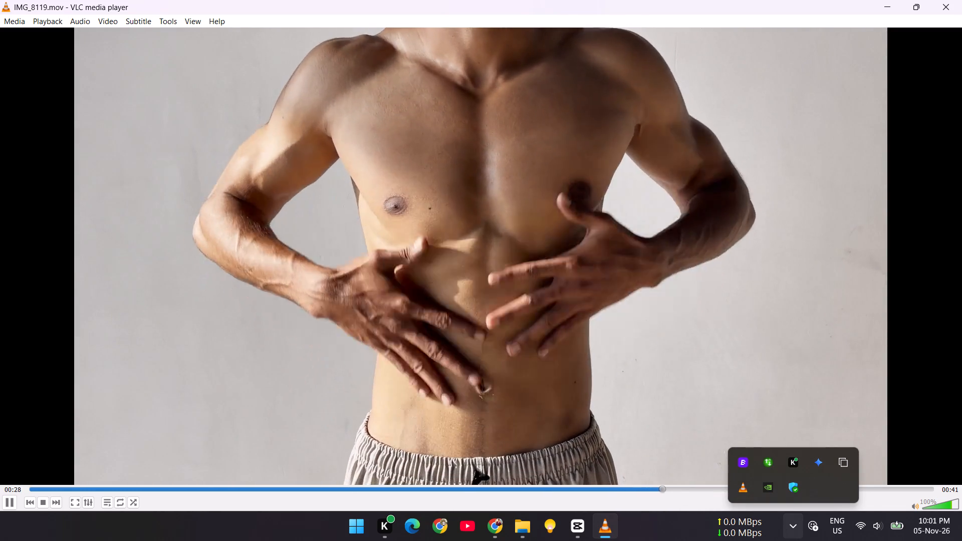
click(961, 30)
click(961, 16)
click(948, 0)
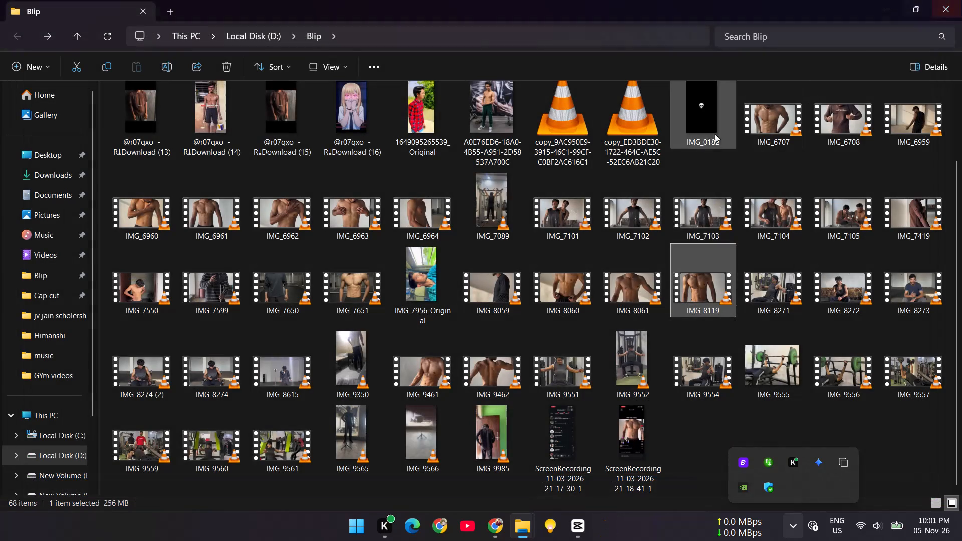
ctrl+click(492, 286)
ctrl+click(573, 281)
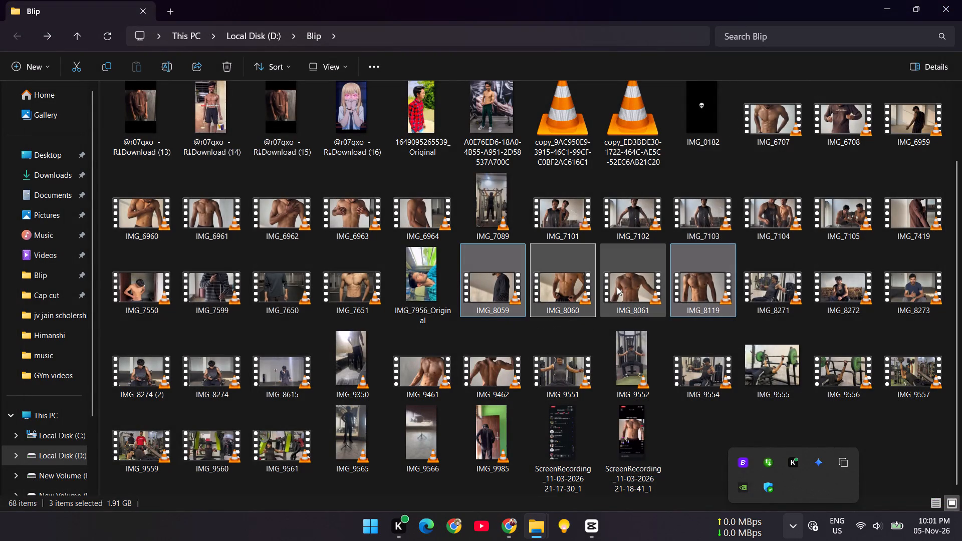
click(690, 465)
Briefly preview the IMG_8060 and IMG_8061 clips in VLC, closing the player after each.
double_click(555, 288)
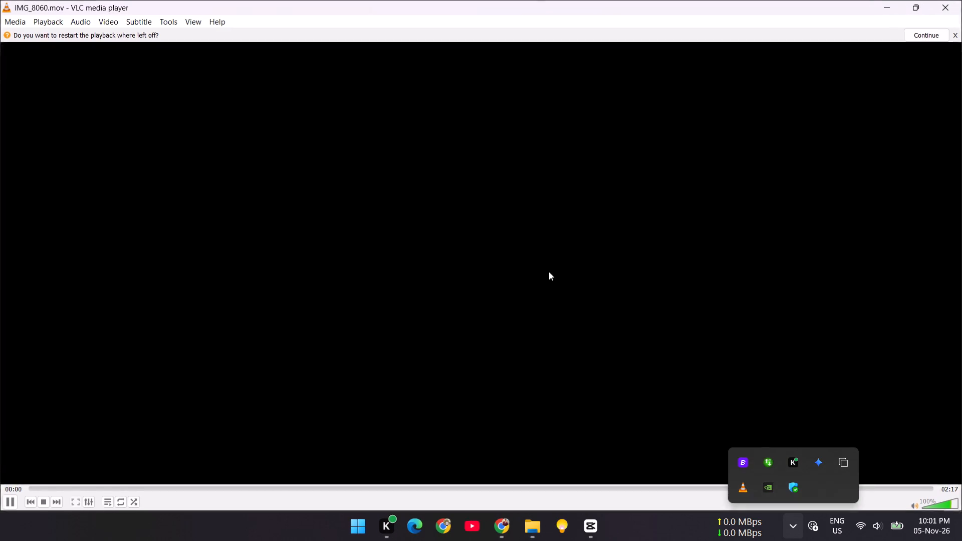
click(961, 0)
double_click(627, 288)
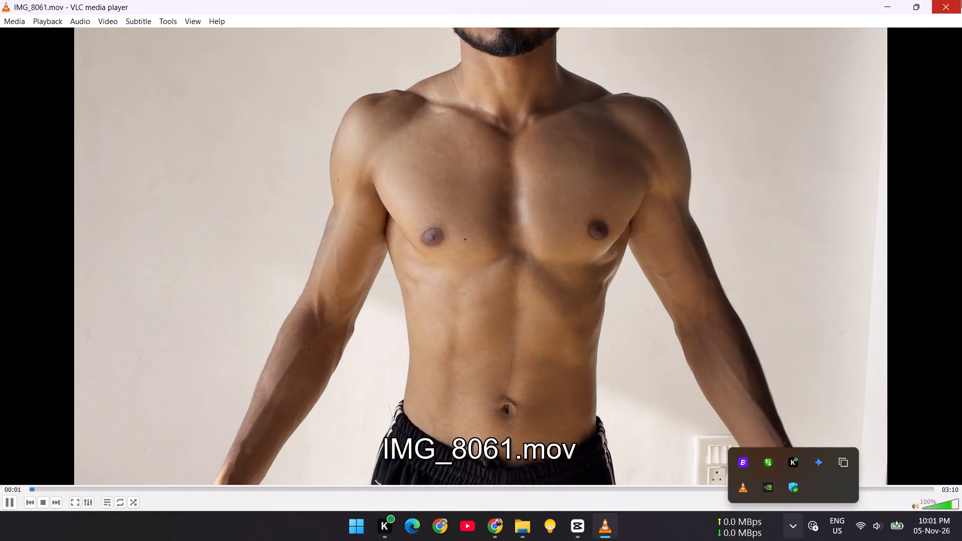
click(961, 0)
Import the IMG_8059, IMG_8060 and IMG_8061 clips from the Blip folder into the CapCut project's media.
ctrl+click(493, 294)
ctrl+click(545, 286)
ctrl+click(693, 274)
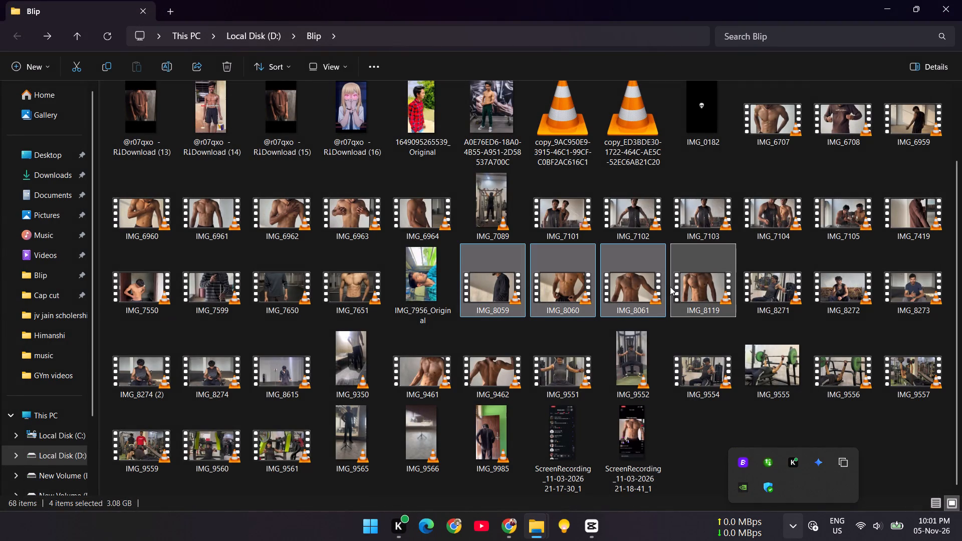
ctrl+click(694, 287)
ctrl+drag(567, 273, 574, 347)
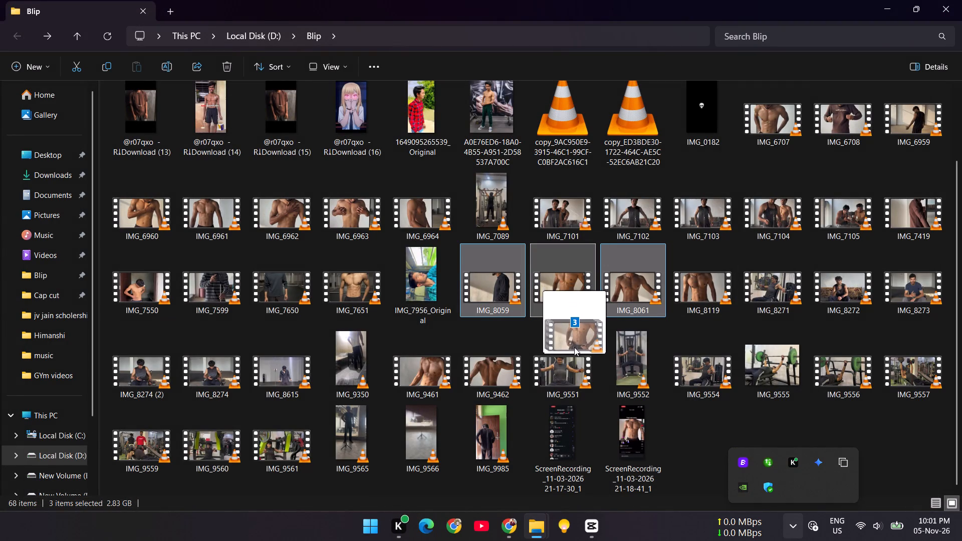
ctrl+drag(574, 347, 238, 187)
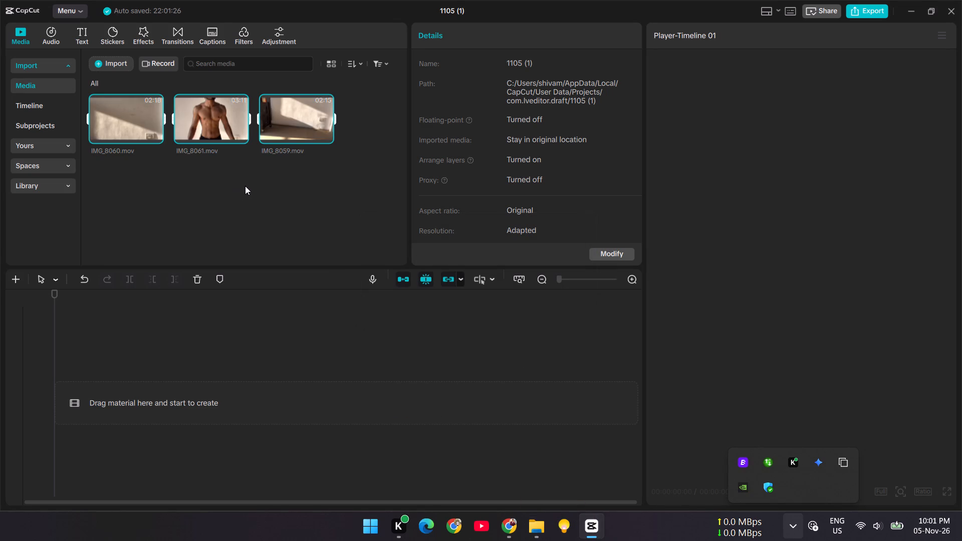
Close the hidden tray icons pop-up and deselect the imported clips in the project.
scroll(555, 179, down, 5)
scroll(555, 179, up, 1)
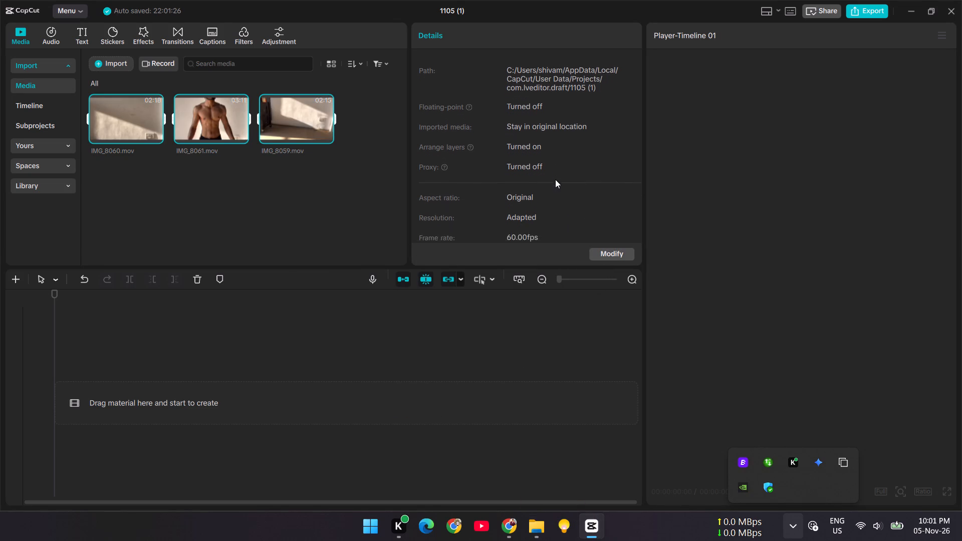
click(790, 528)
click(154, 343)
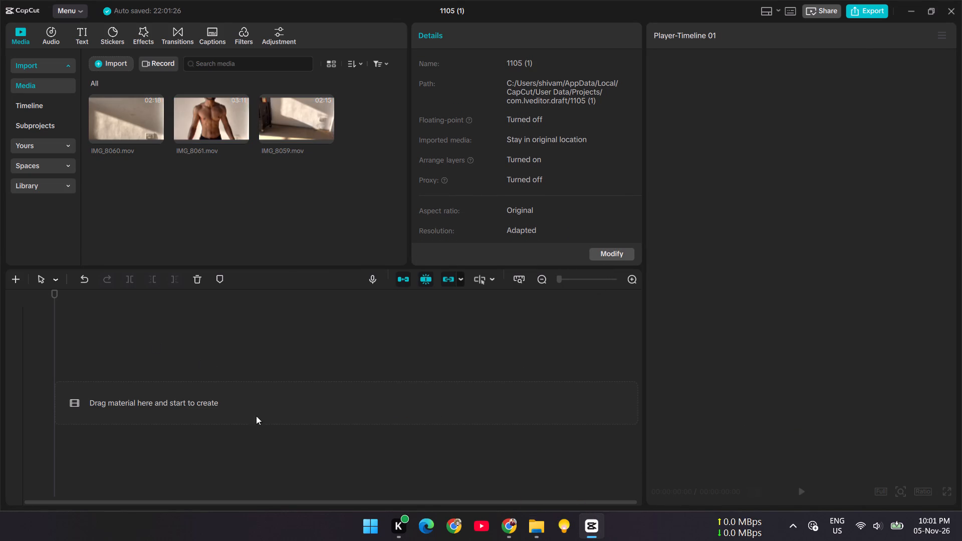
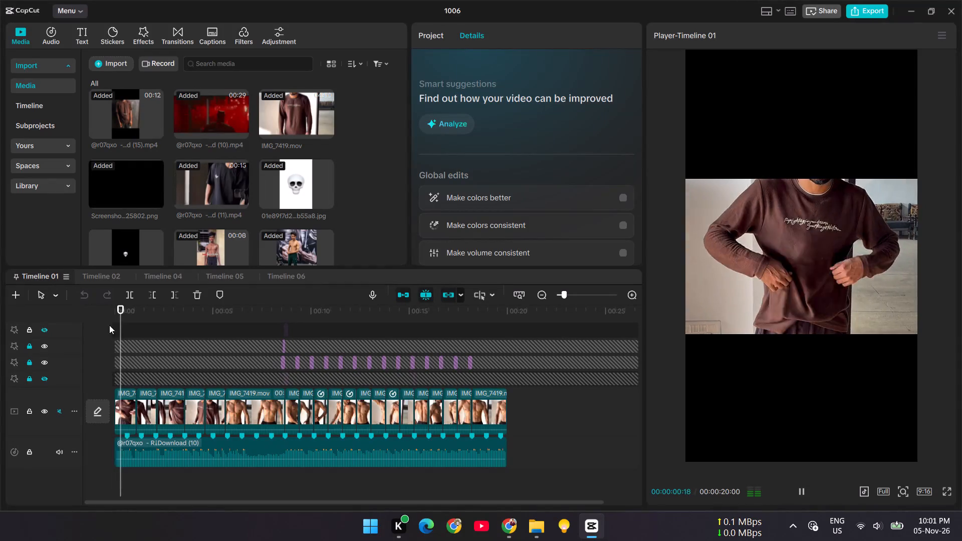
Review Timelines 02, 04, 05 and 06 with short playbacks, and watch most of the edit on Timeline 01.
click(101, 279)
key(space)
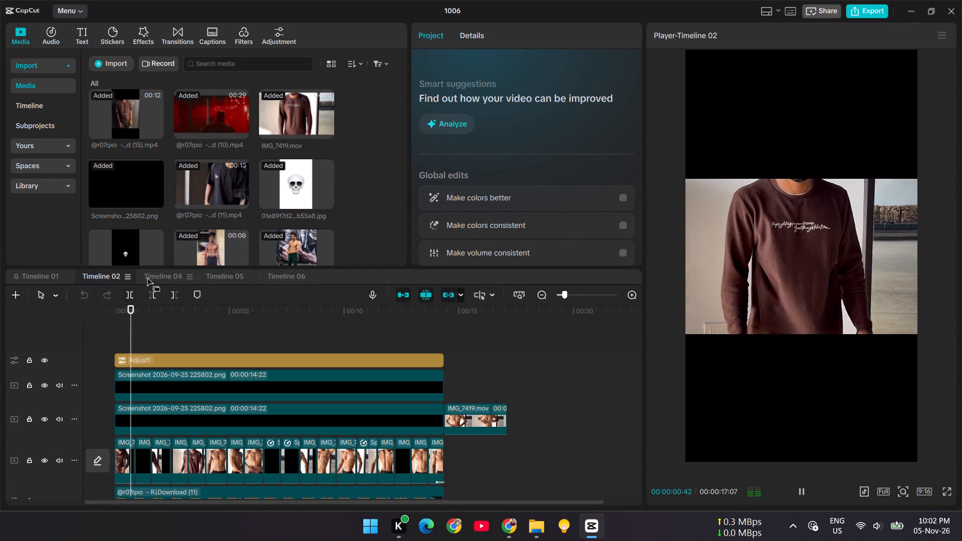
click(152, 272)
key(space)
click(234, 276)
key(space)
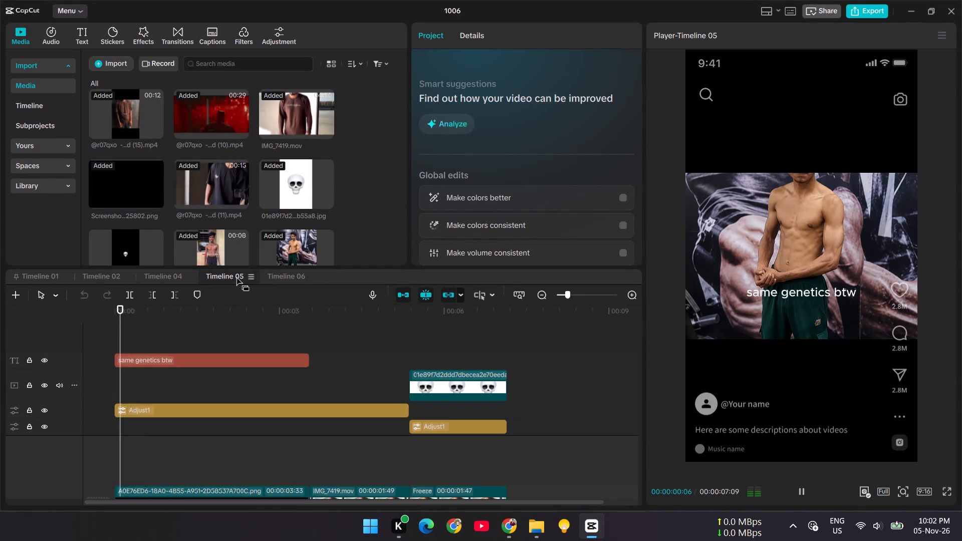
click(287, 276)
key(space)
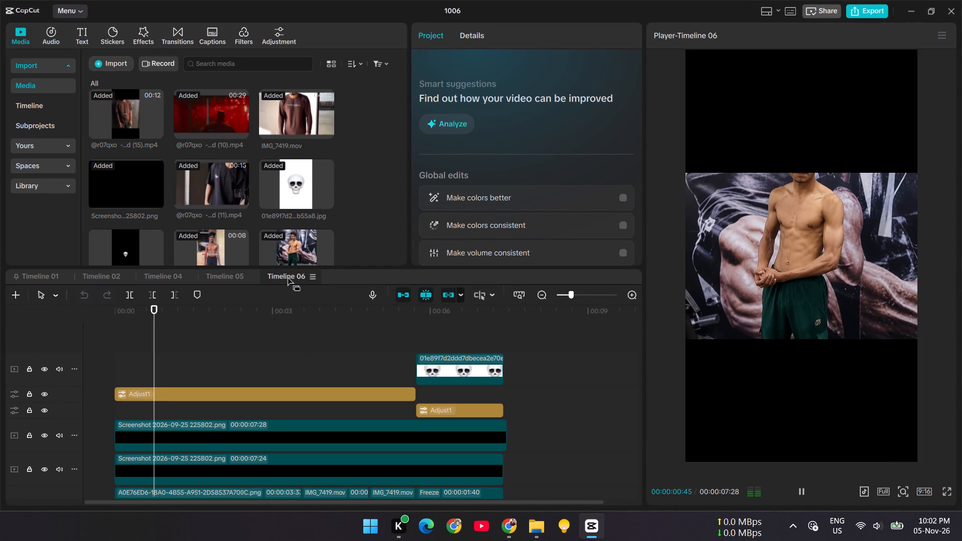
key(space)
click(168, 279)
key(space)
click(101, 279)
click(40, 275)
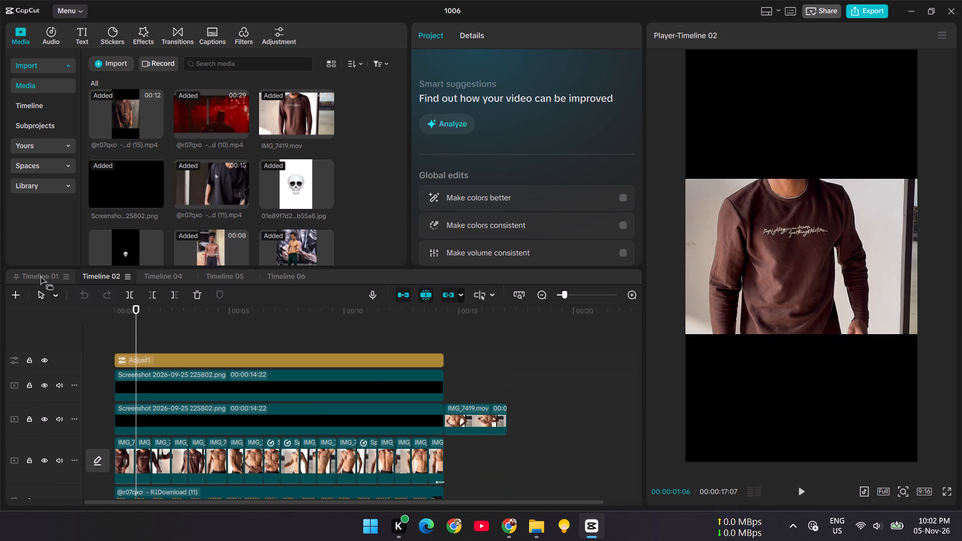
key(space)
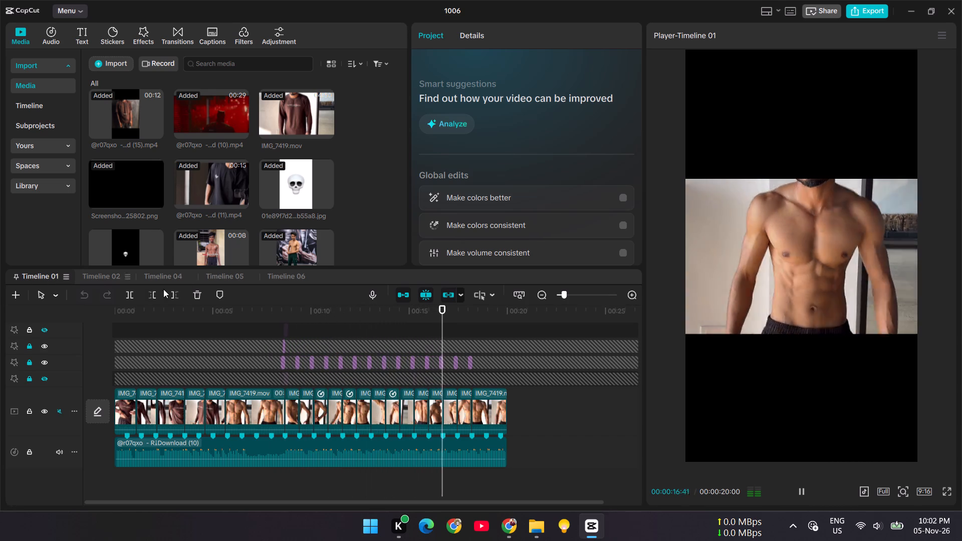
key(space)
scroll(388, 208, down, 6)
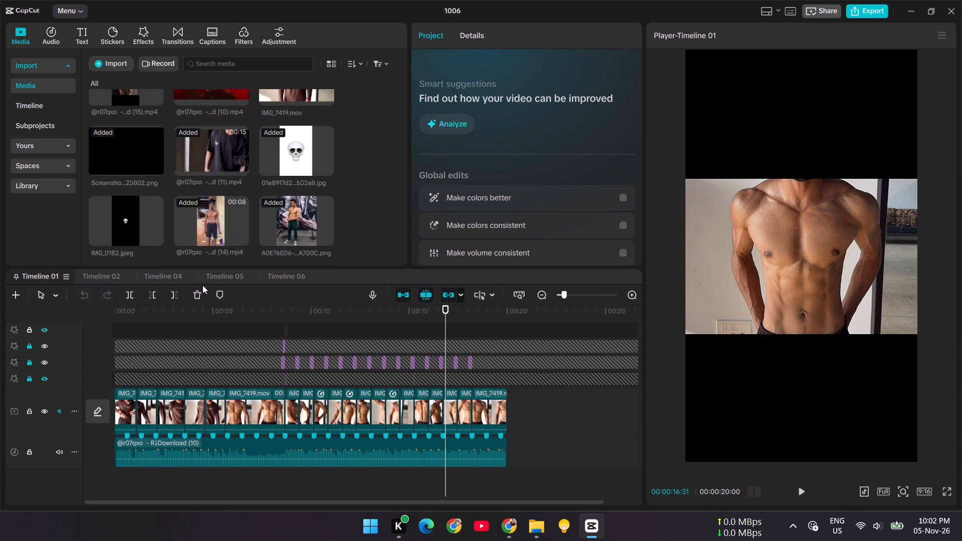
Create a new empty timeline in the project.
click(15, 293)
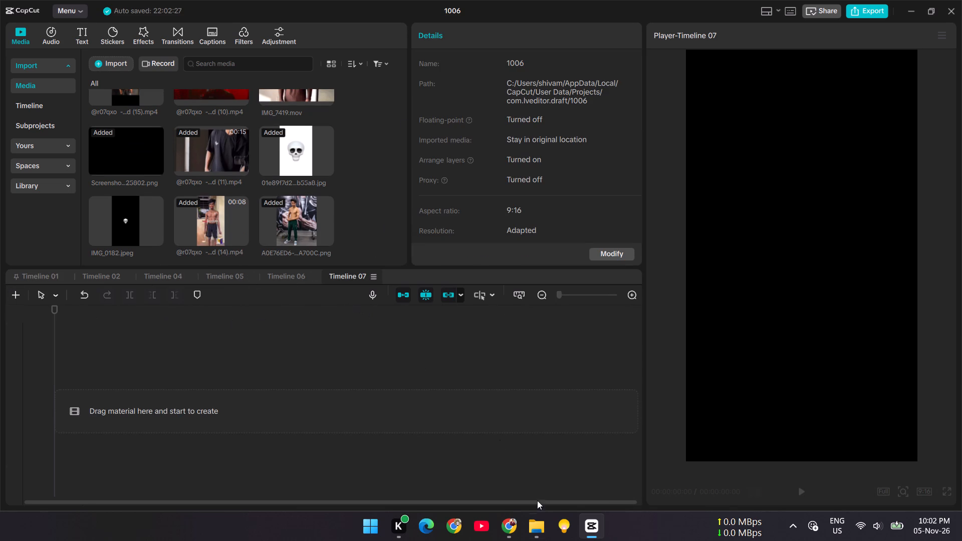
click(542, 532)
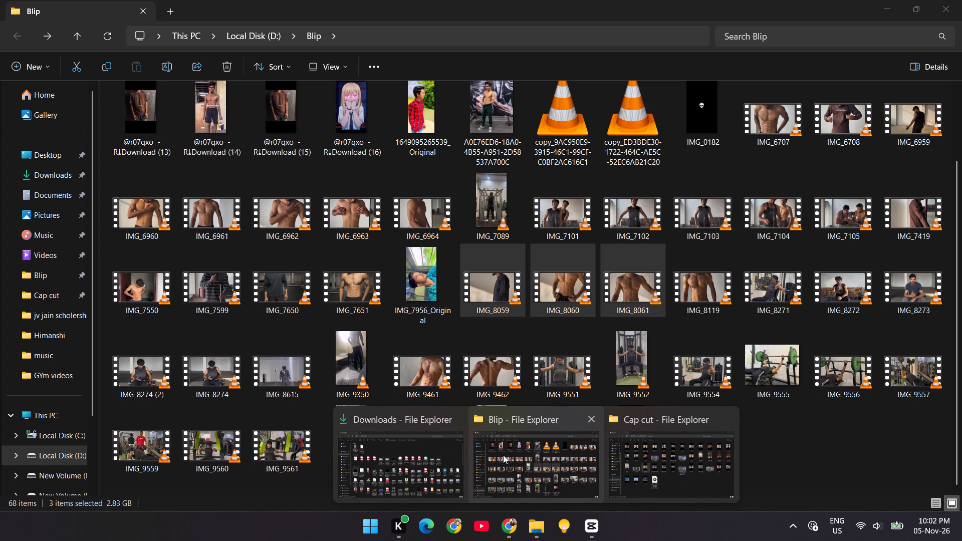
click(503, 455)
scroll(339, 312, up, 8)
double_click(214, 143)
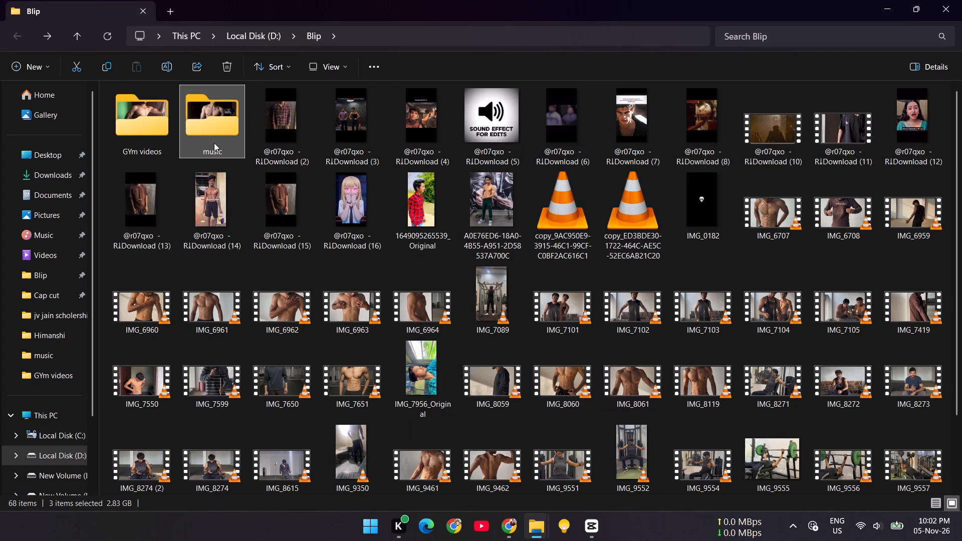
double_click(622, 126)
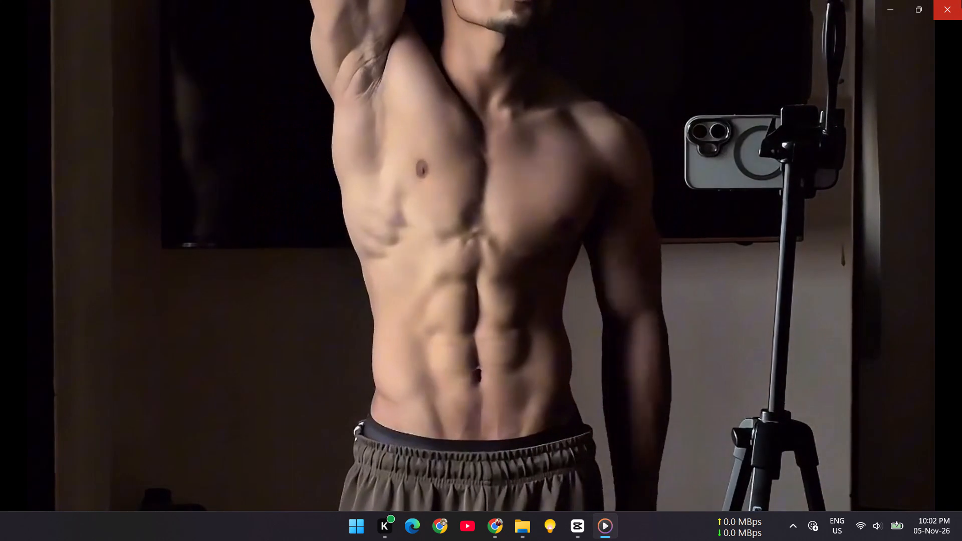
click(961, 0)
drag(636, 120, 598, 408)
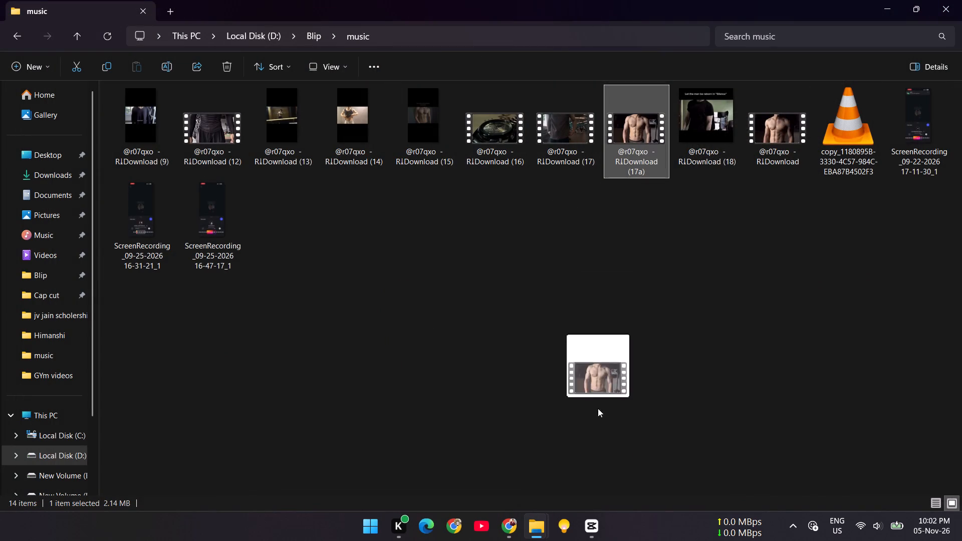
drag(598, 408, 377, 229)
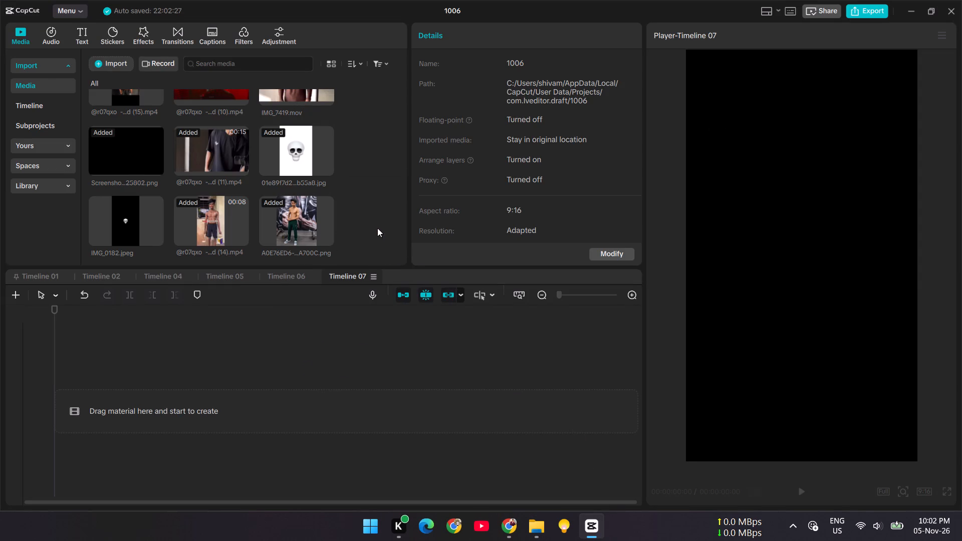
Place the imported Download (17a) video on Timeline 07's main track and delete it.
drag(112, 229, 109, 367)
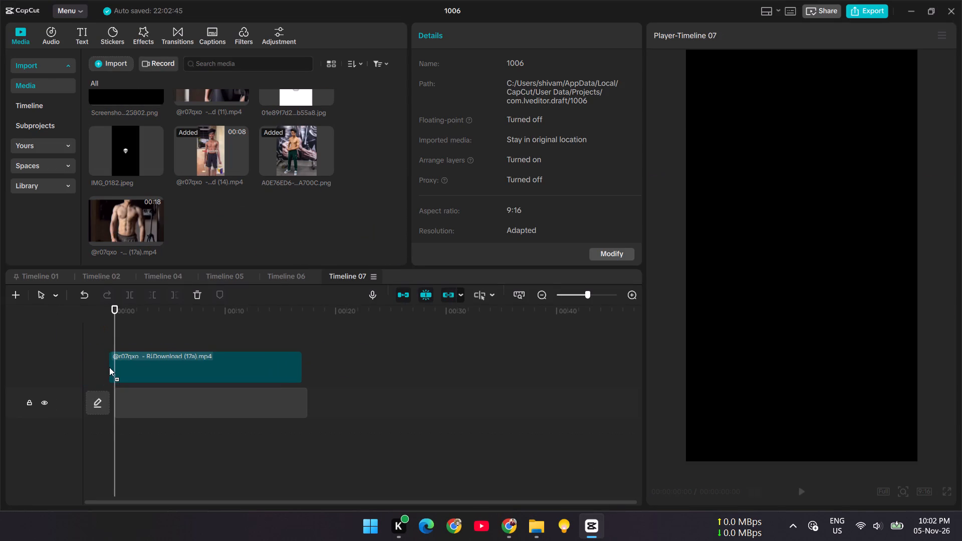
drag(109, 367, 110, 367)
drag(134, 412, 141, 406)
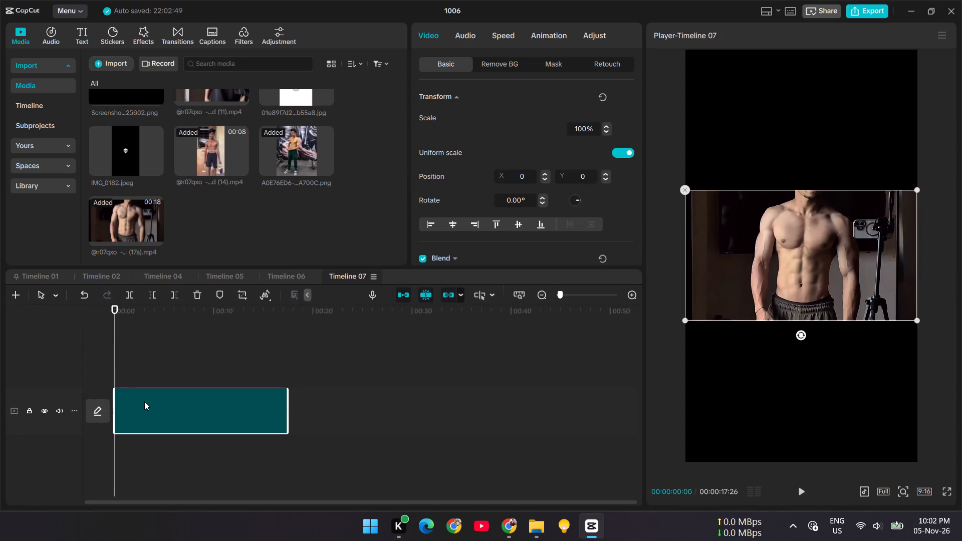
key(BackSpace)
Copy Timeline 01's IMG_7419 clips from the long clip after 5 seconds through the end, paste them into Timeline 07 and preview them.
click(42, 282)
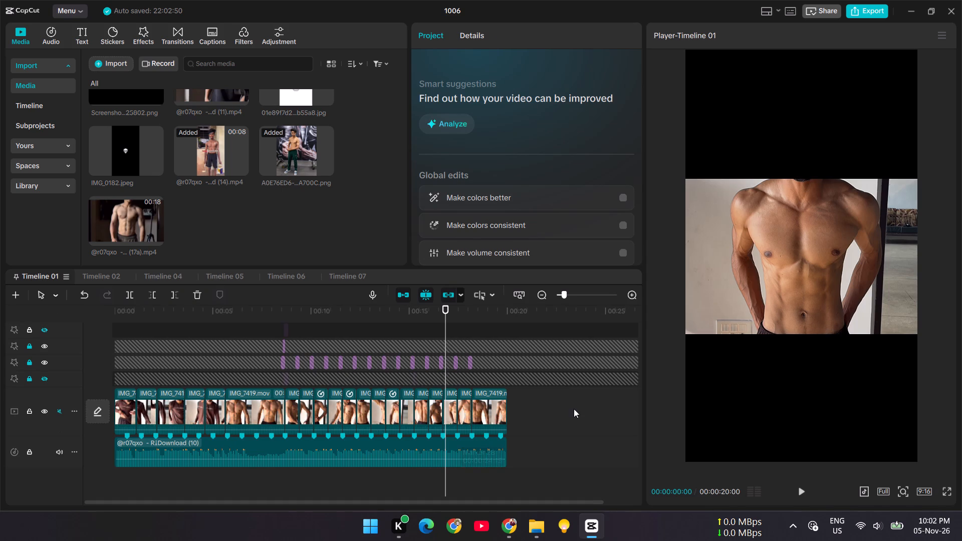
drag(574, 409, 387, 409)
drag(565, 409, 531, 408)
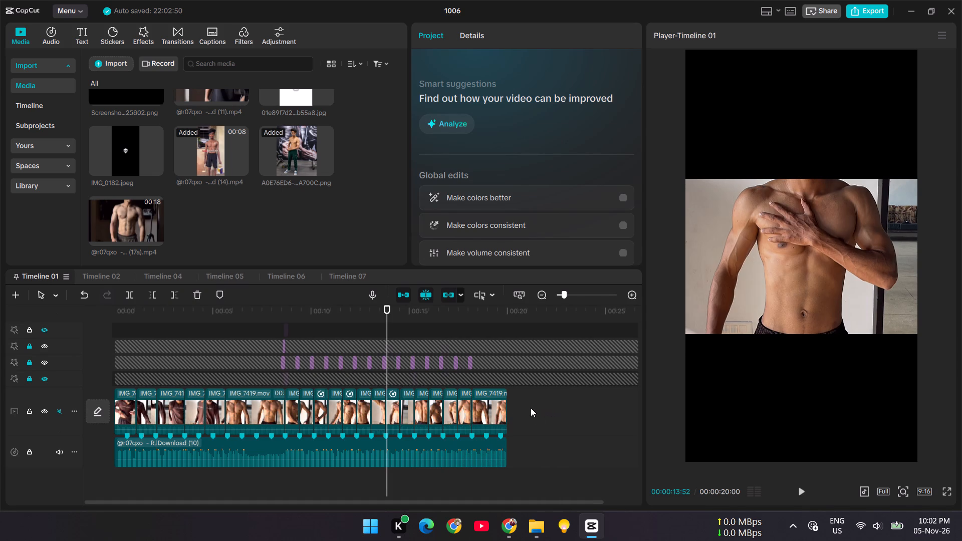
drag(531, 408, 514, 408)
drag(537, 420, 521, 403)
drag(520, 403, 412, 408)
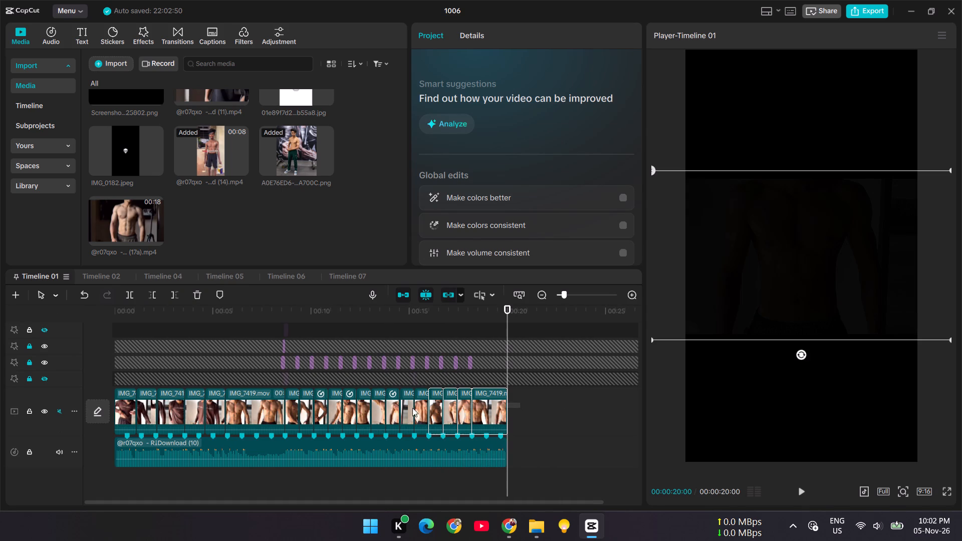
drag(412, 408, 235, 414)
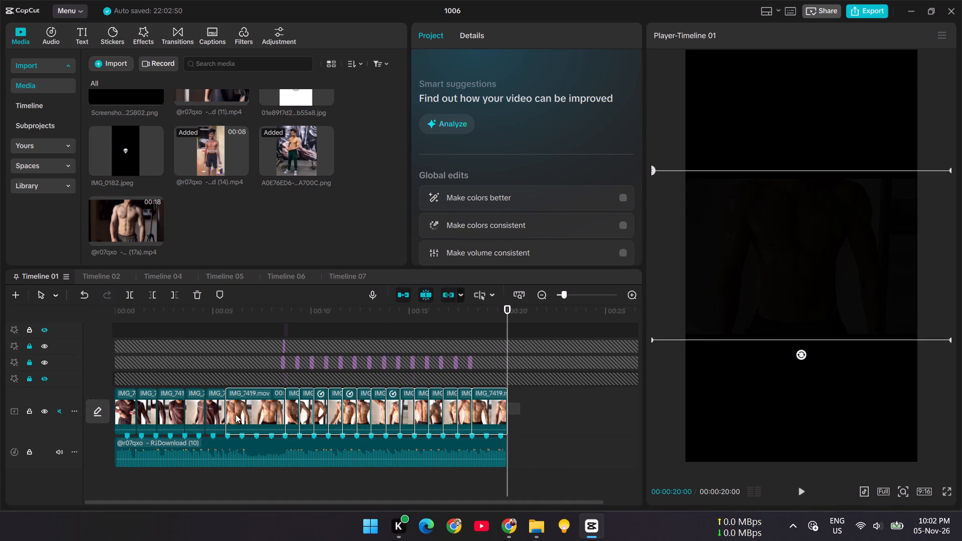
drag(235, 414, 229, 412)
key(ctrl+c)
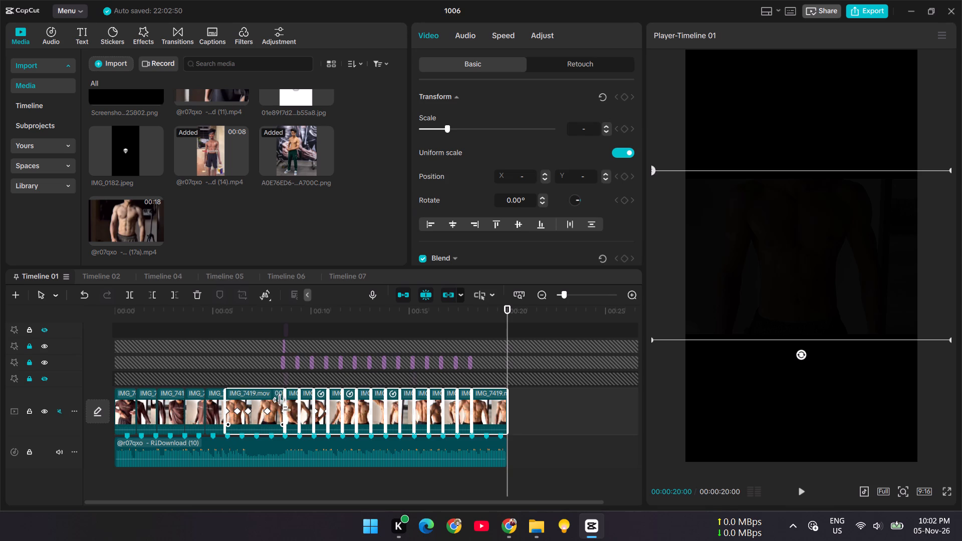
click(332, 279)
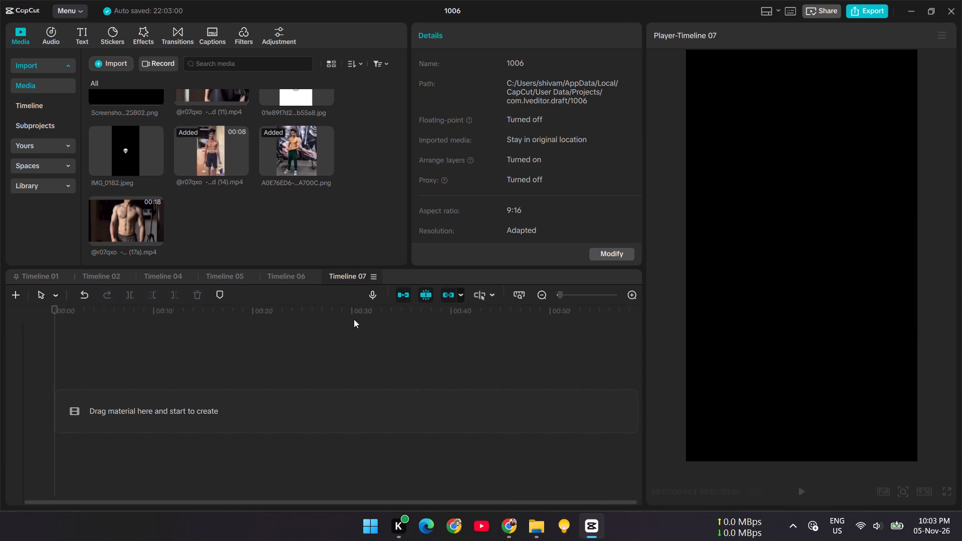
key(ctrl+v)
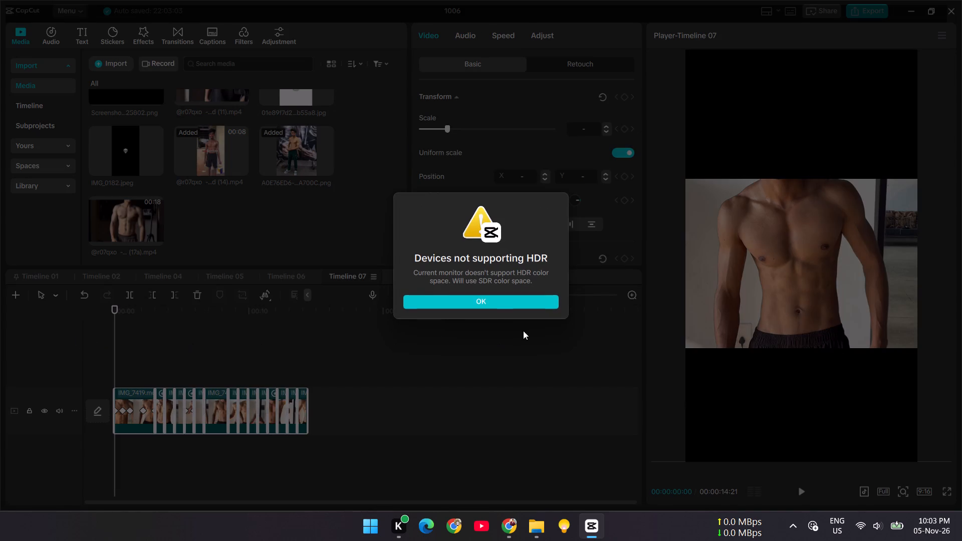
click(506, 306)
key(space)
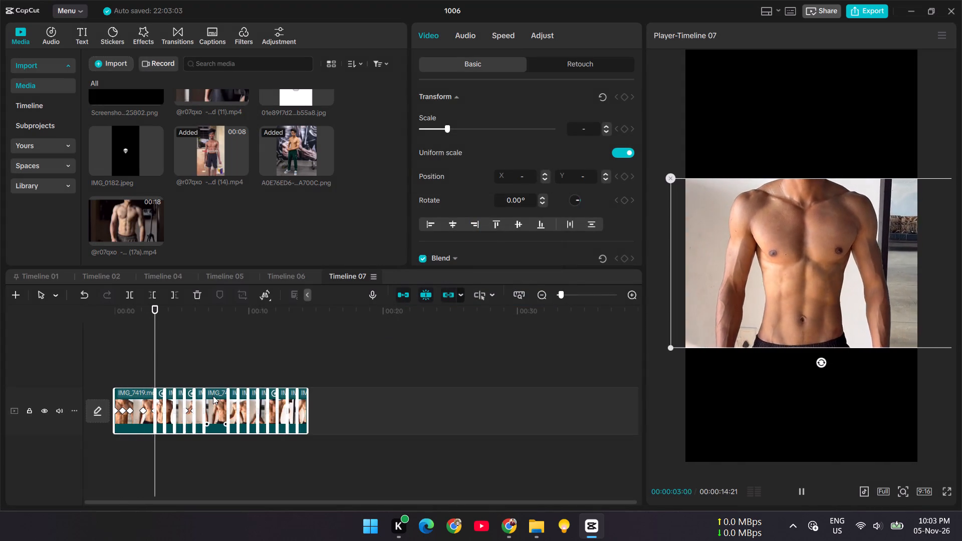
key(space)
Add the Download (17a) video on a track above the IMG_7419 clips, starting at 0:00, and play from the start.
drag(134, 212, 123, 308)
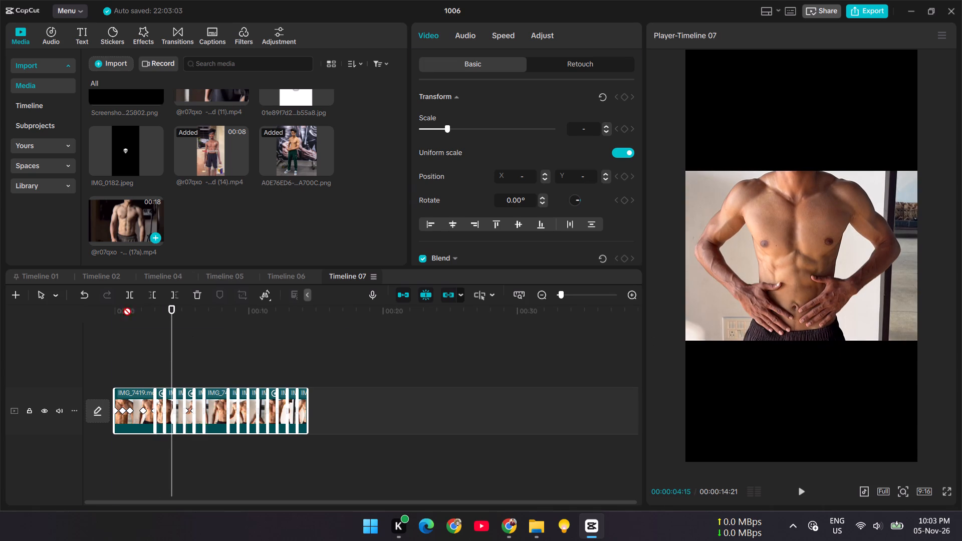
drag(123, 308, 114, 368)
drag(172, 318, 85, 341)
key(space)
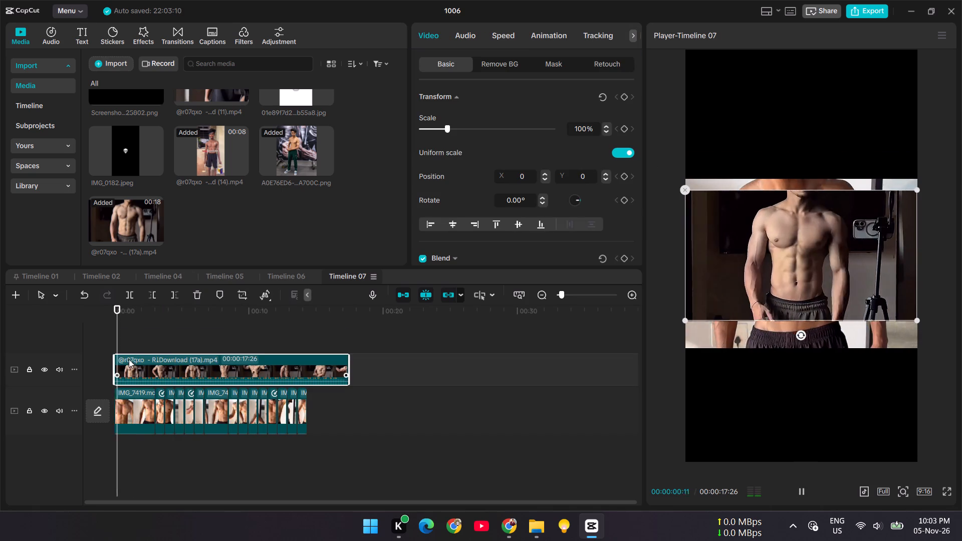
Extract the audio from the Download (17a) clip, delete its video and play the clips with the music.
click(145, 365)
right_click(139, 367)
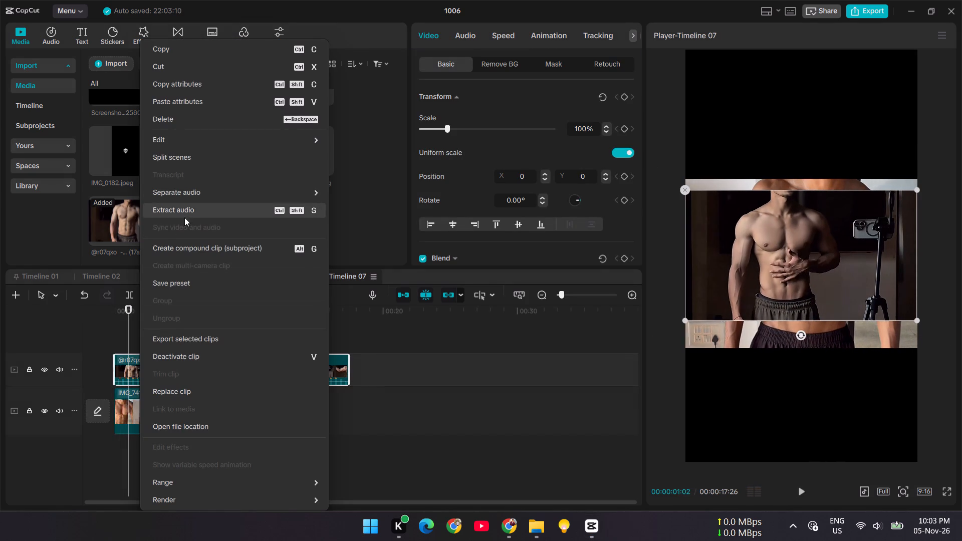
click(184, 212)
key(BackSpace)
key(space)
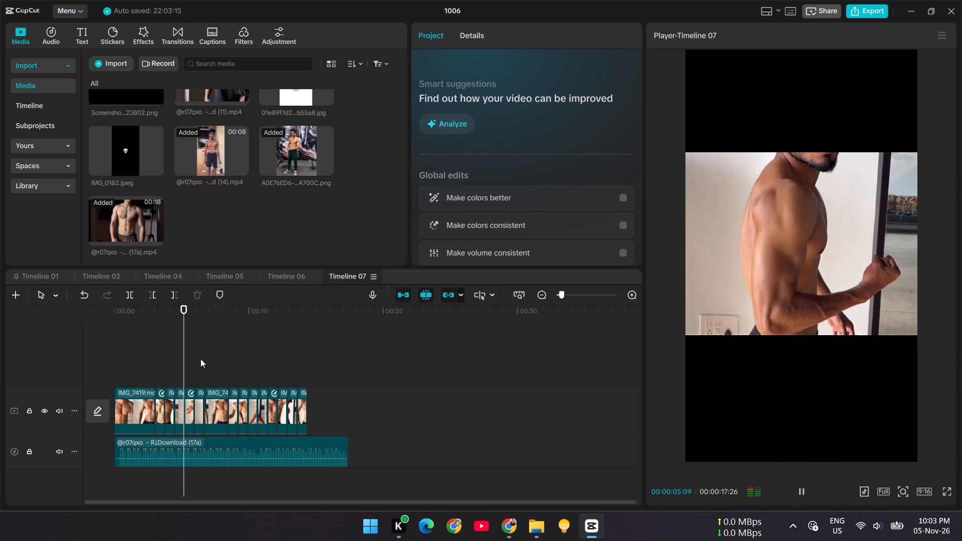
key(space)
Copy the two 20-second black Screenshot bar layers from Timeline 01 and paste them at the start of Timeline 07.
scroll(137, 168, up, 4)
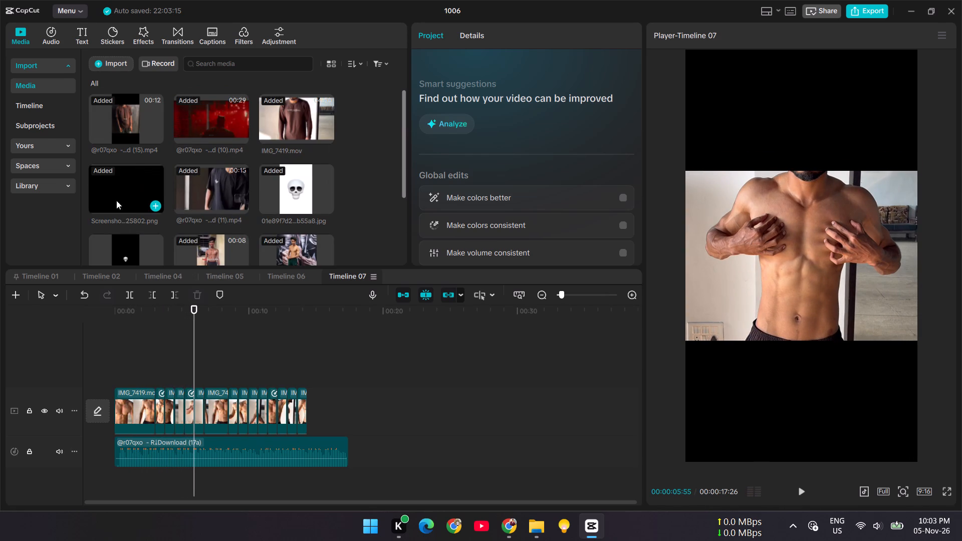
click(47, 277)
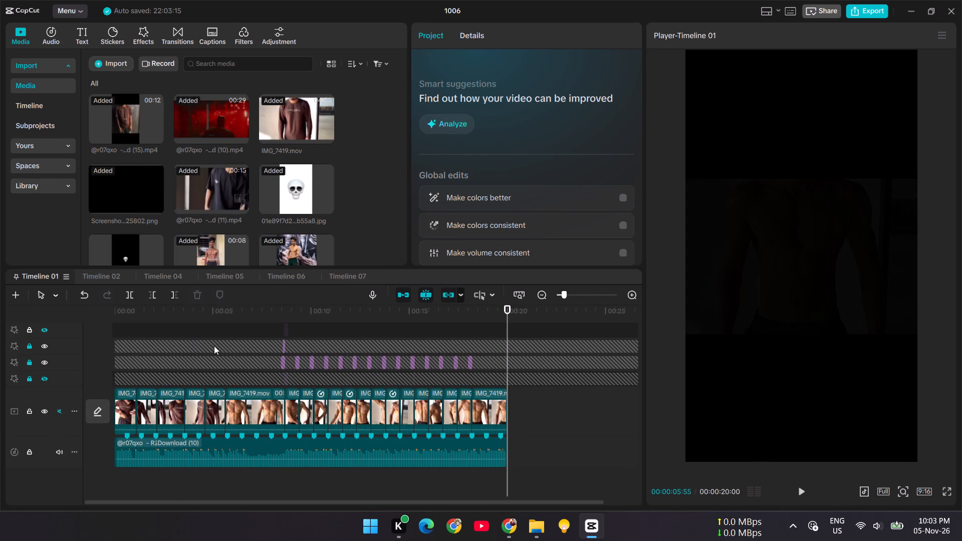
scroll(451, 398, up, 1)
scroll(451, 398, down, 1)
scroll(451, 398, up, 1)
scroll(451, 398, down, 1)
scroll(451, 398, up, 4)
scroll(461, 372, down, 1)
scroll(461, 372, up, 2)
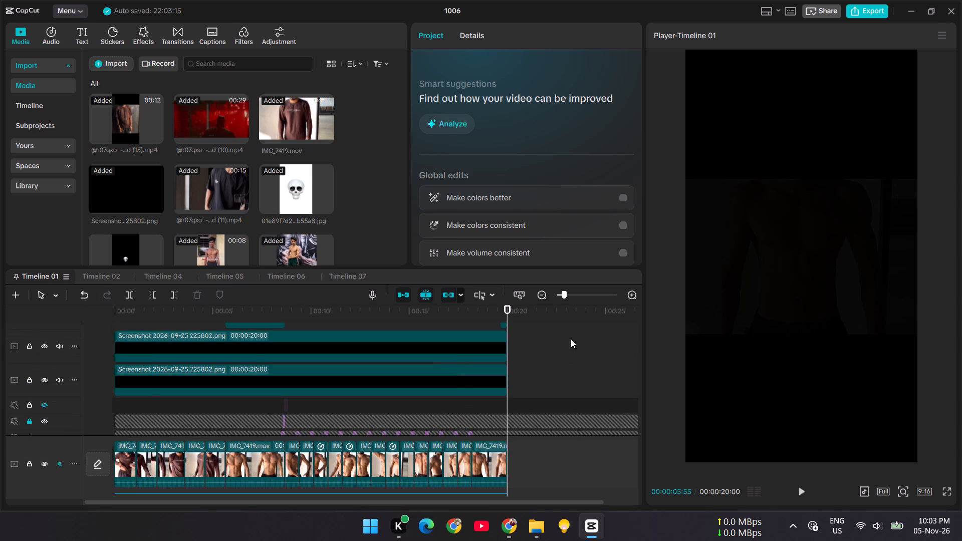
scroll(547, 359, up, 3)
drag(412, 354, 370, 403)
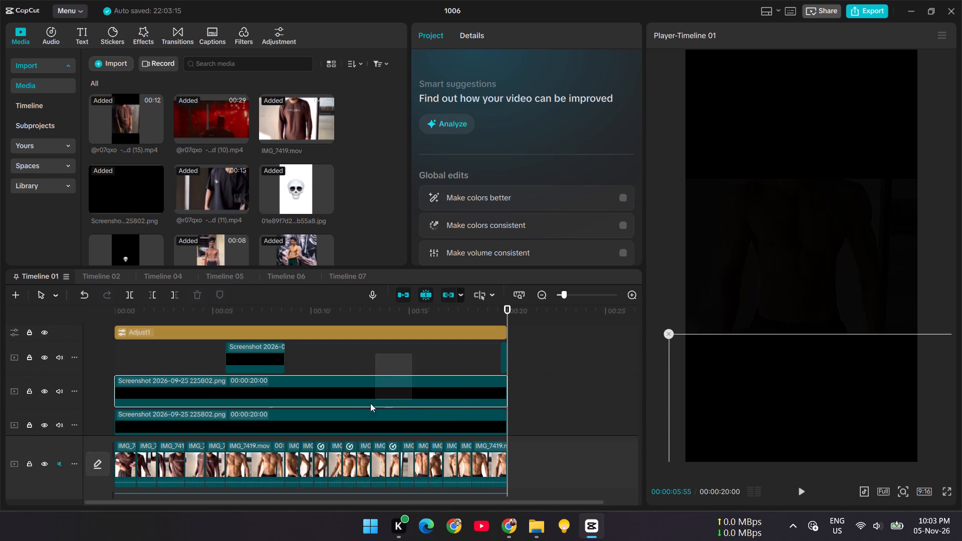
drag(370, 403, 355, 414)
key(ctrl+c)
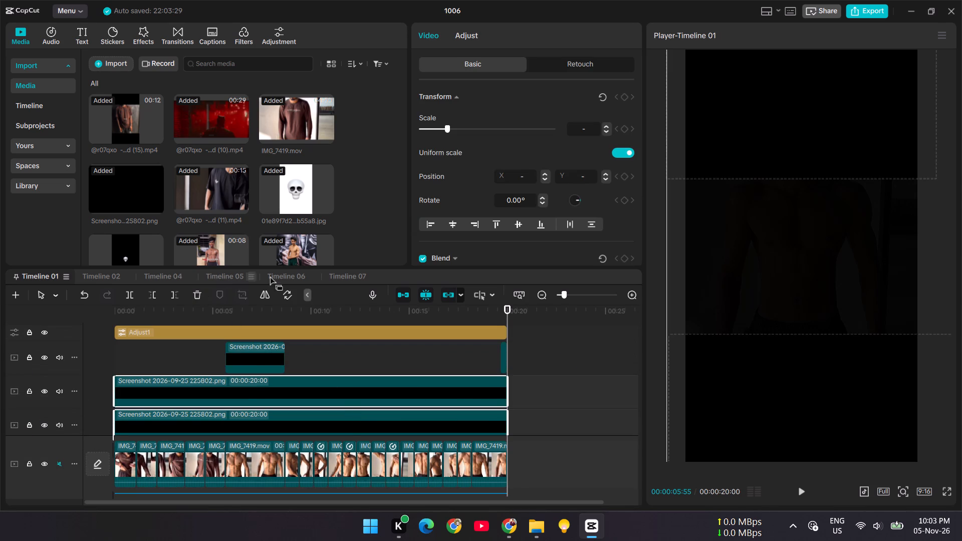
click(332, 278)
drag(186, 317, 22, 354)
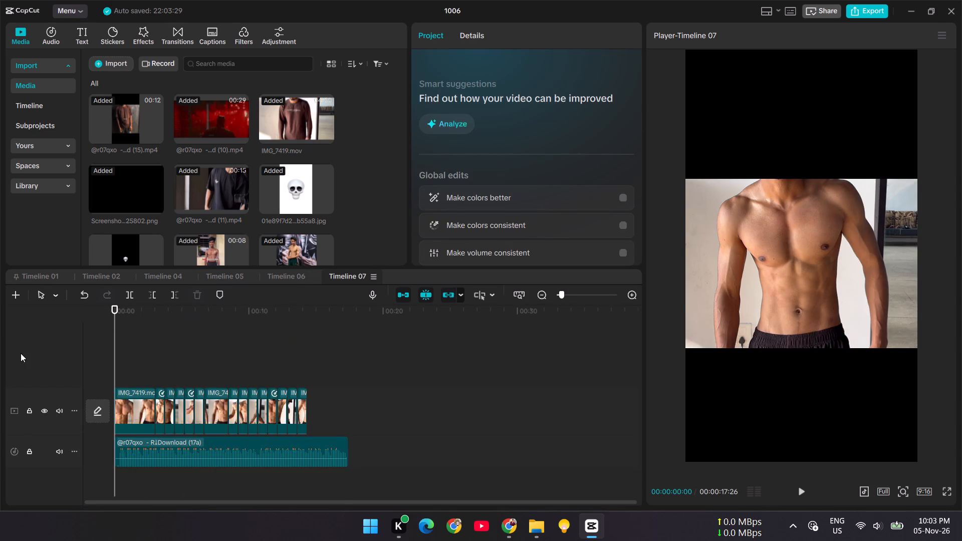
key(ctrl+v)
Play Timeline 07 from the start to check the framing and the cuts against the music.
key(space)
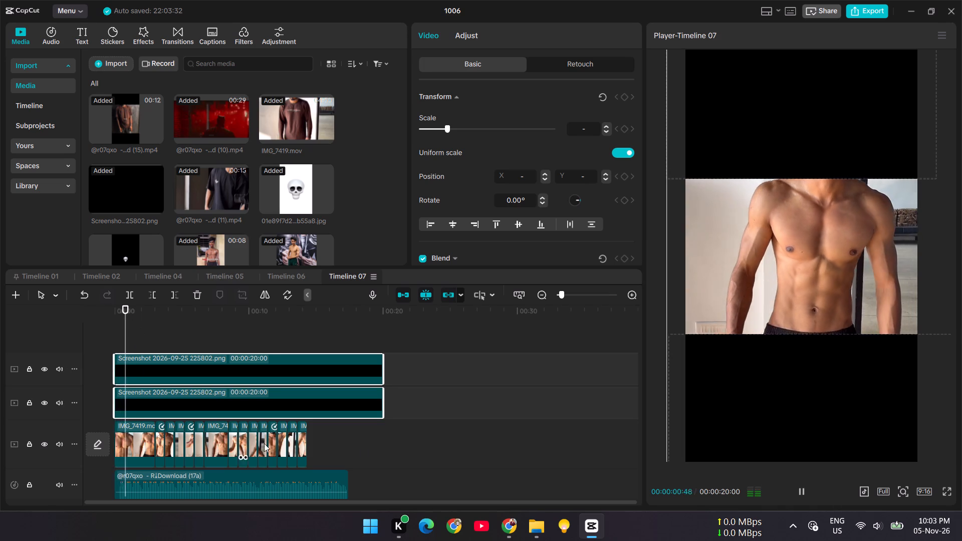
click(363, 448)
drag(362, 318, 40, 387)
key(space)
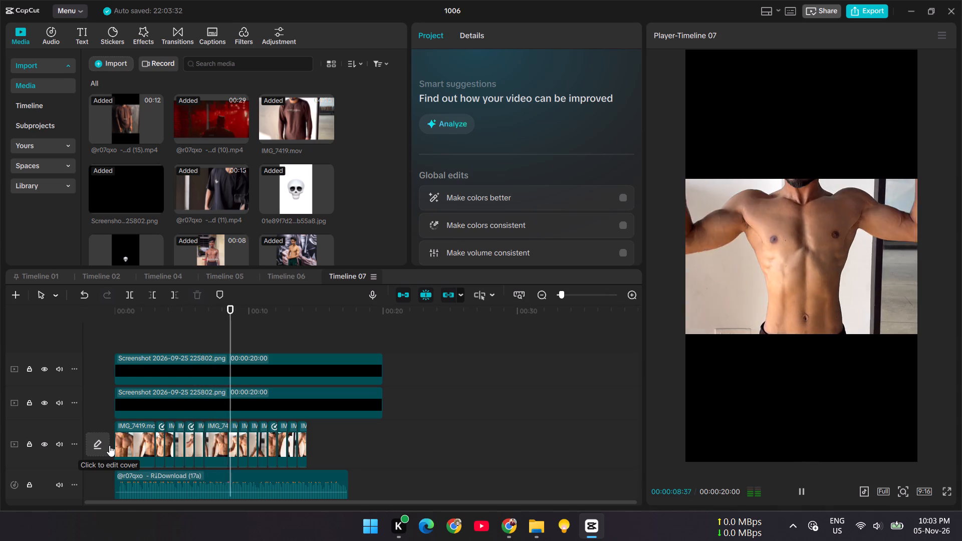
key(space)
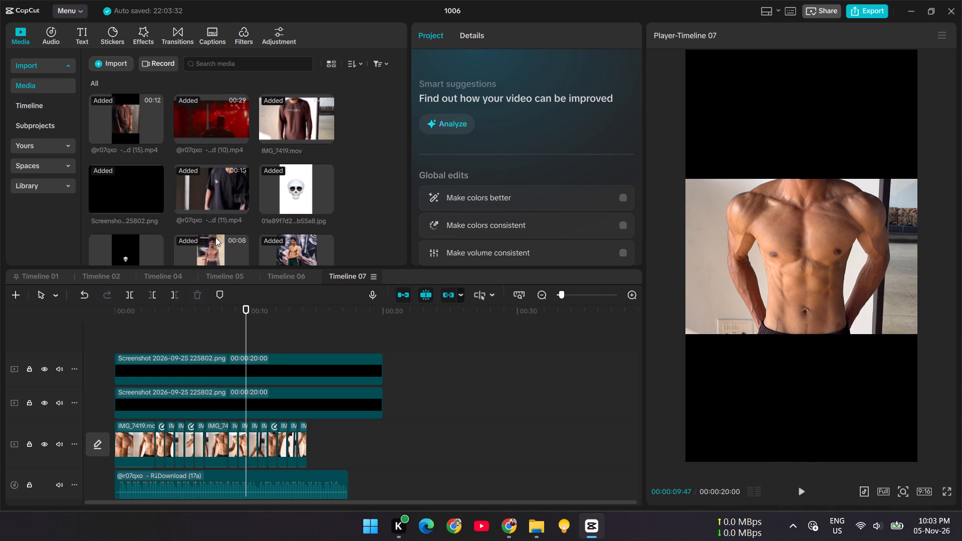
Preview the Download (17a) source video and play Timeline 07 from the start to check its cuts against the music.
scroll(274, 231, down, 5)
click(116, 207)
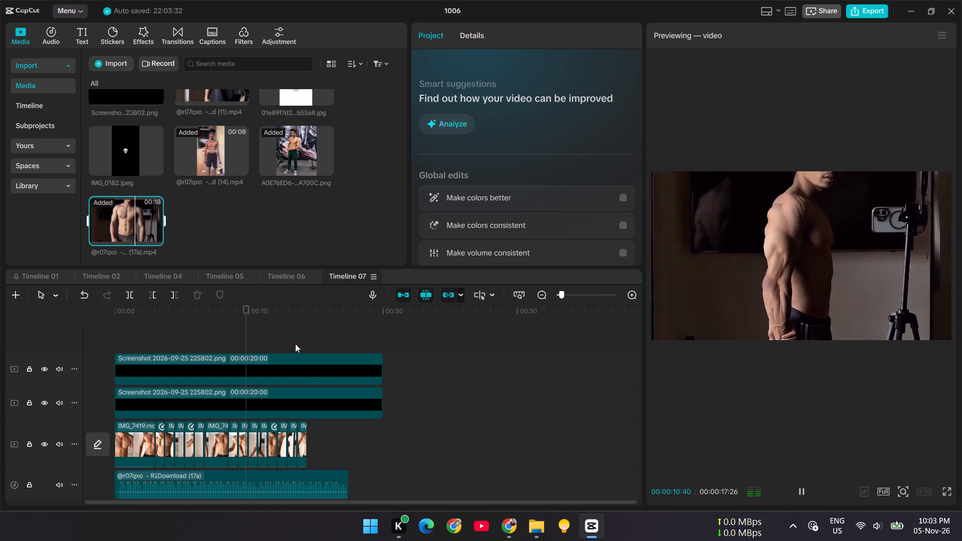
key(space)
click(247, 323)
drag(244, 317, 158, 328)
key(space)
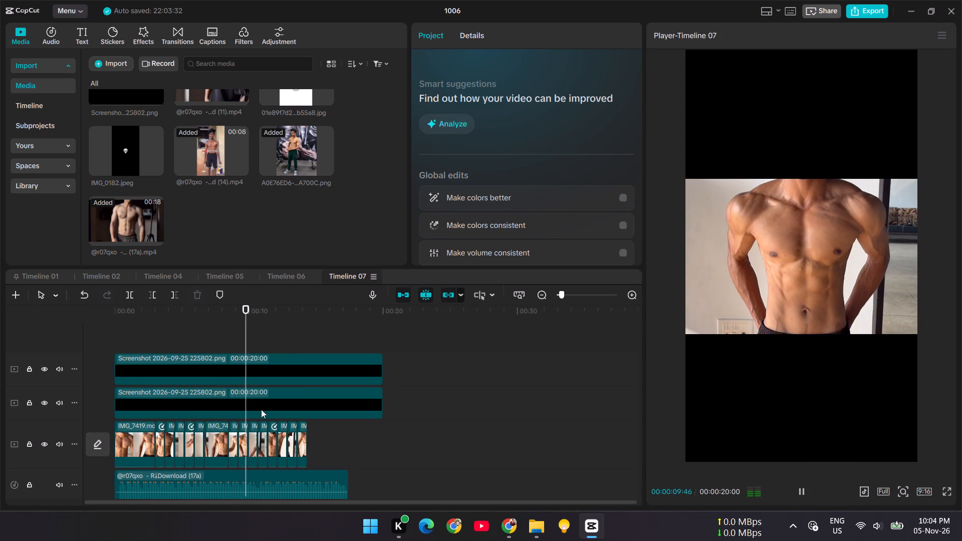
key(space)
drag(389, 449, 355, 449)
click(635, 295)
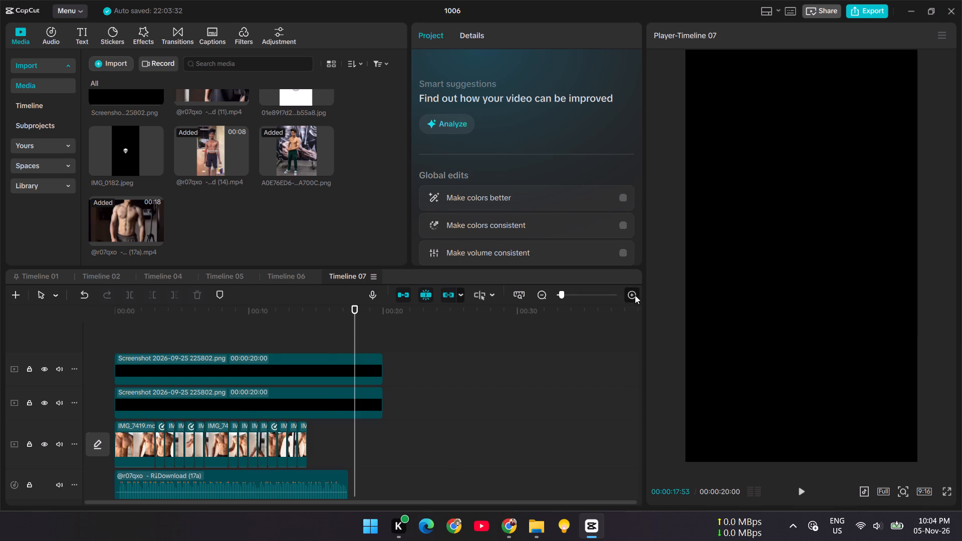
drag(443, 313, 65, 402)
key(space)
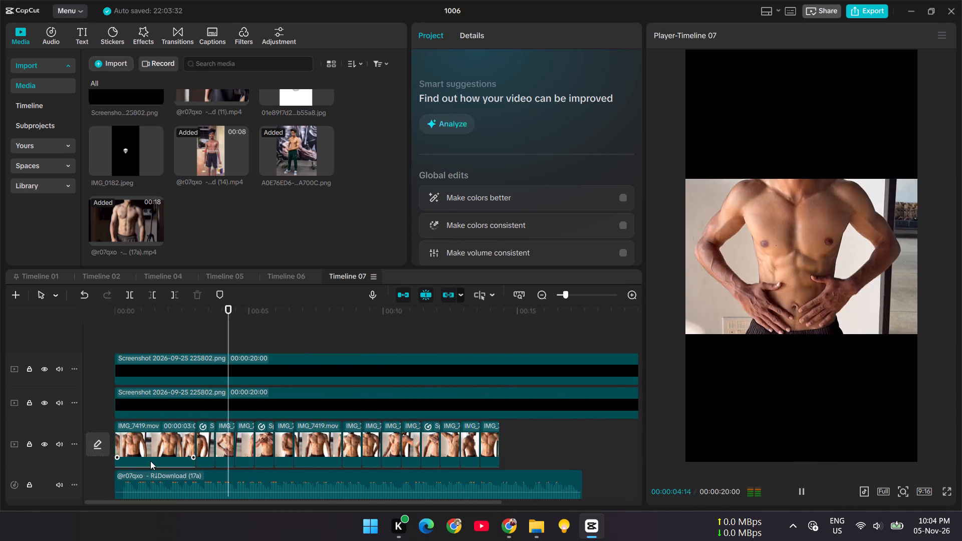
key(space)
key(space)
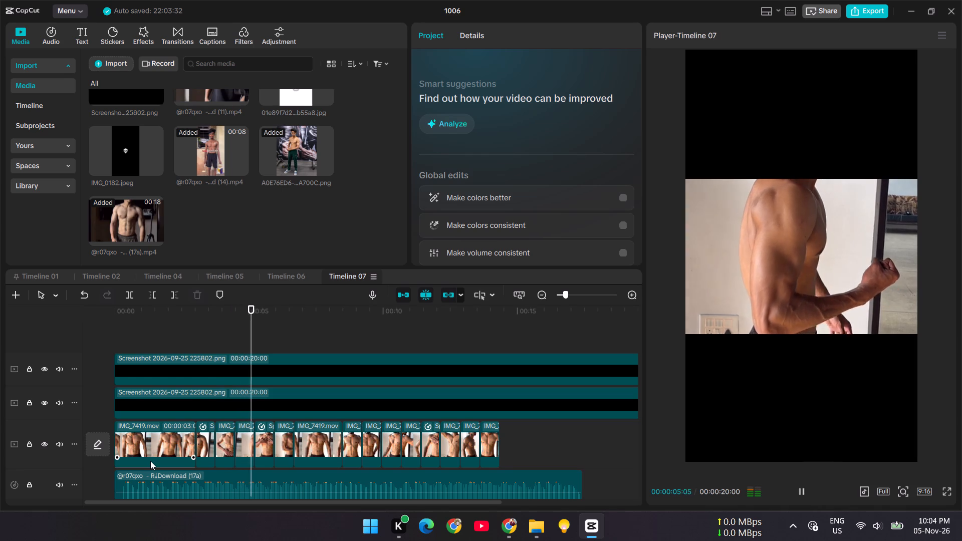
key(space)
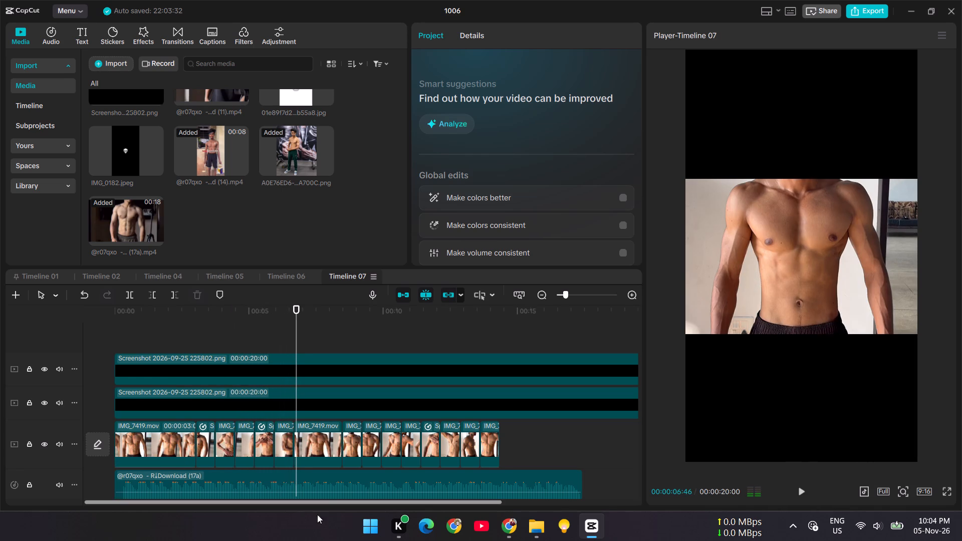
key(space)
key(space)
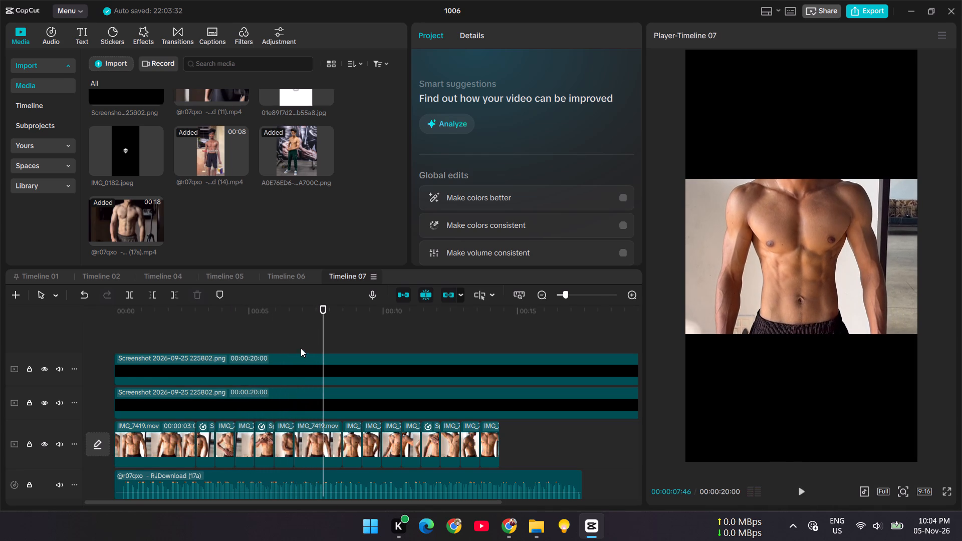
Play Timeline 02 through its shirtless section to examine its clip order and cut timing as a reference.
scroll(247, 221, up, 5)
click(282, 113)
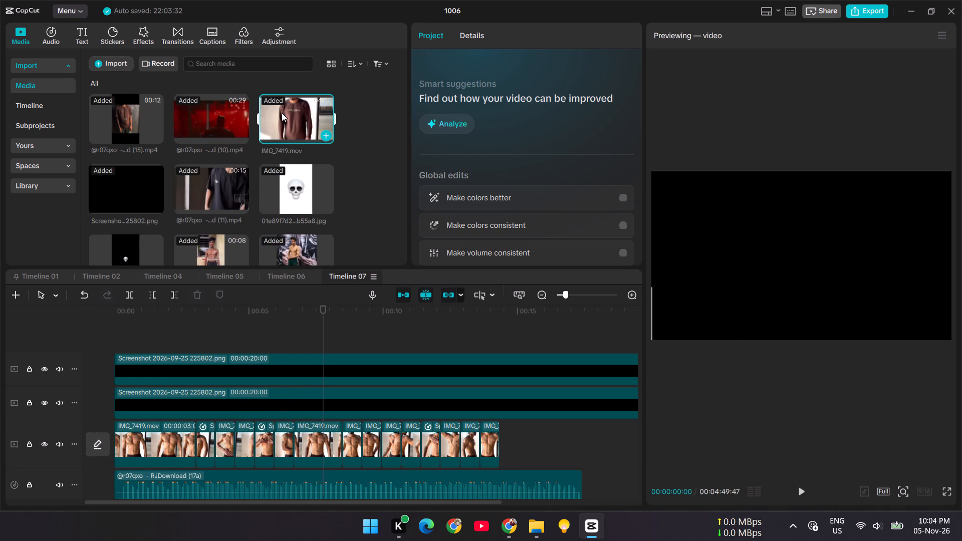
click(85, 276)
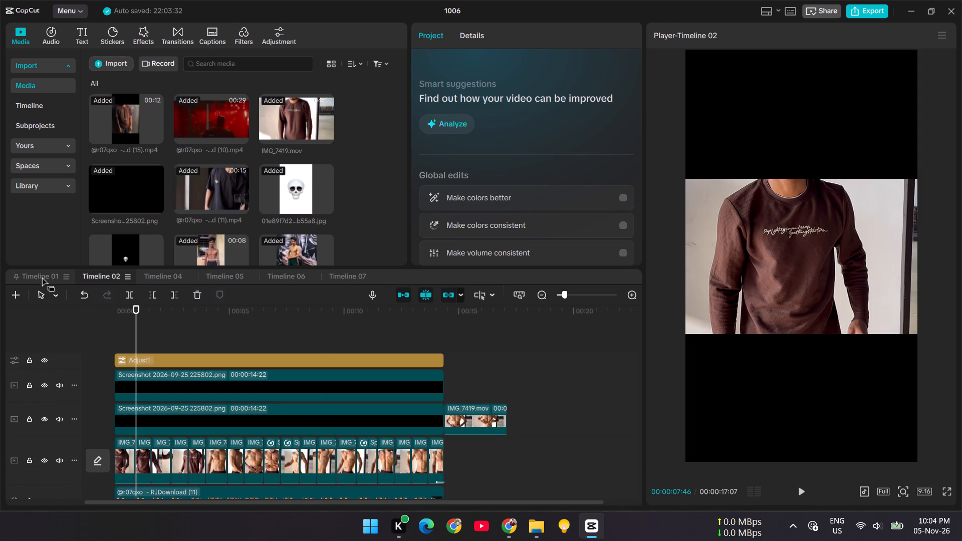
key(space)
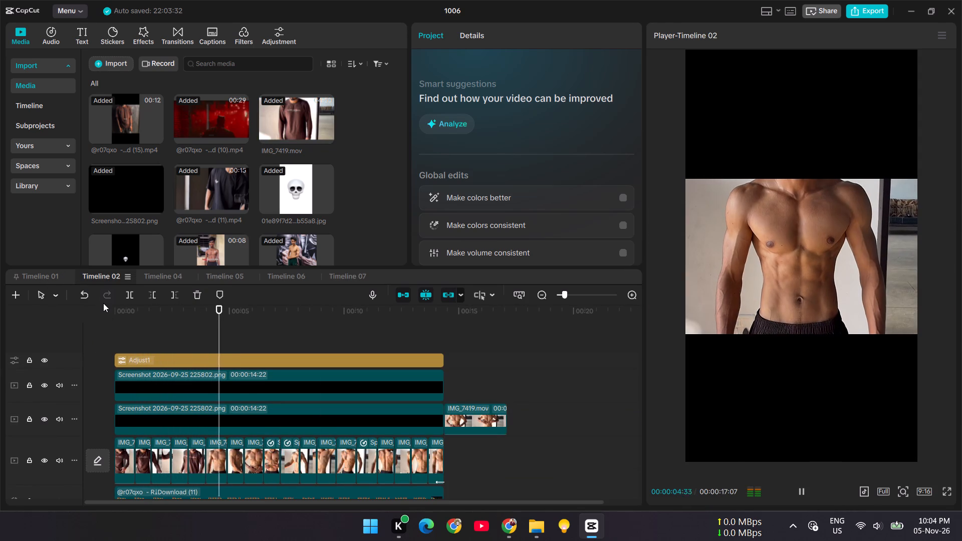
key(space)
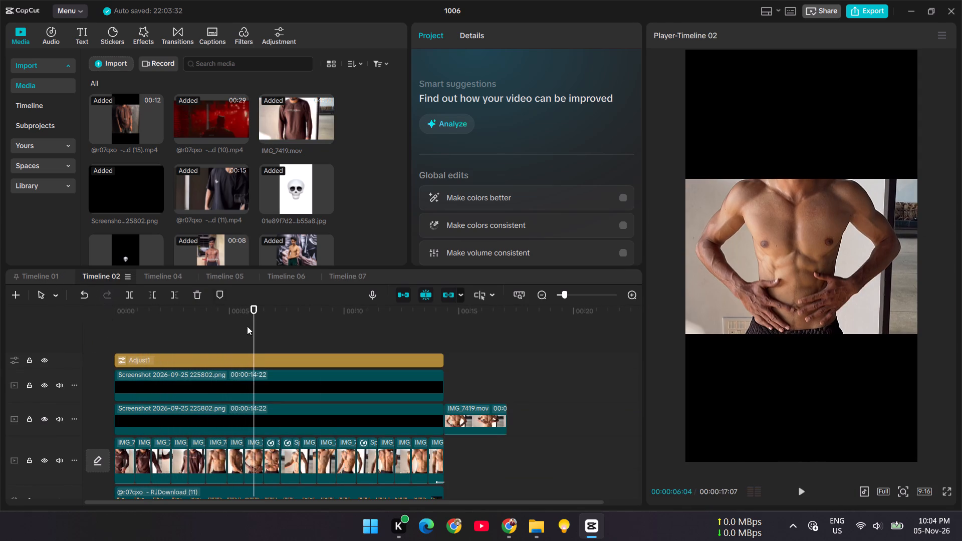
drag(251, 312, 208, 326)
key(space)
key(space)
drag(222, 321, 188, 332)
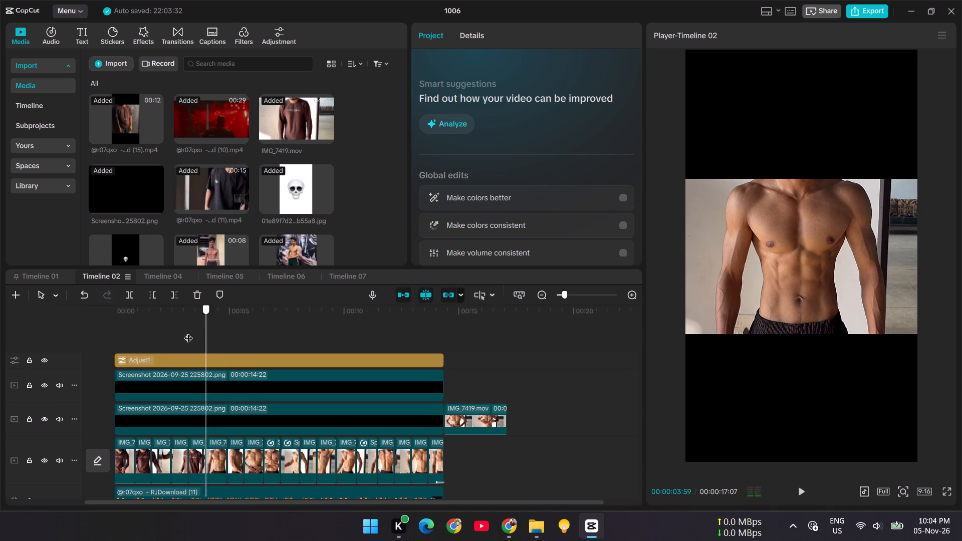
drag(188, 332, 162, 343)
key(space)
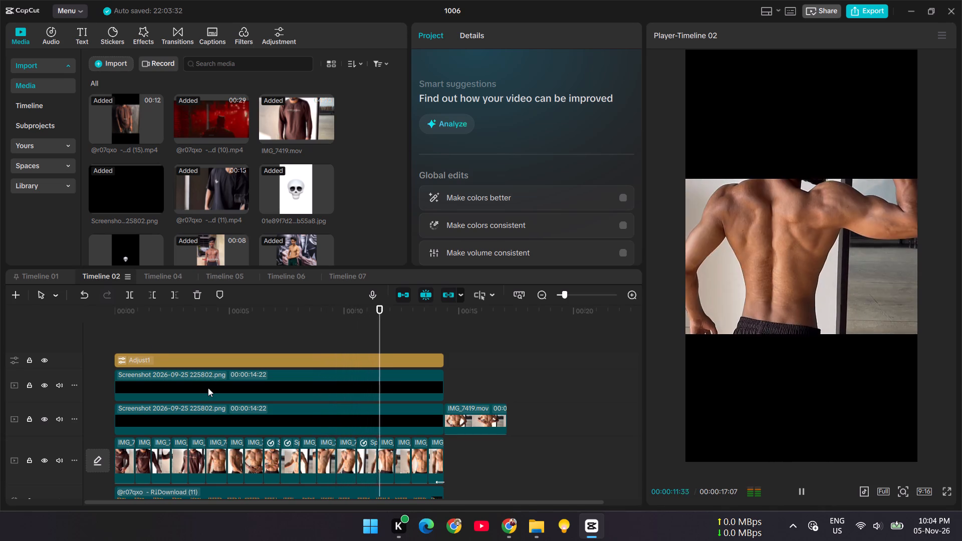
key(space)
Create a new Timeline 08 and add the full IMG_7419.mov at its start.
click(333, 278)
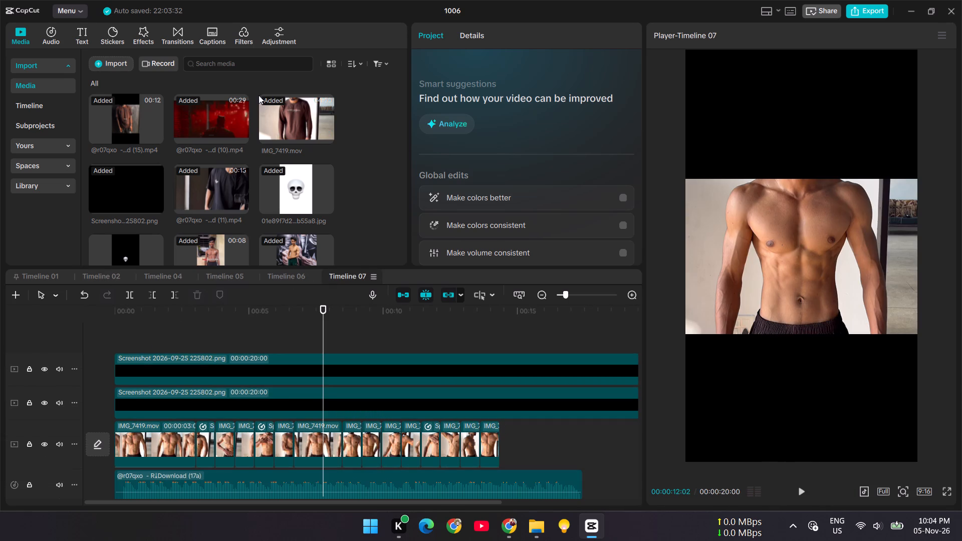
click(14, 296)
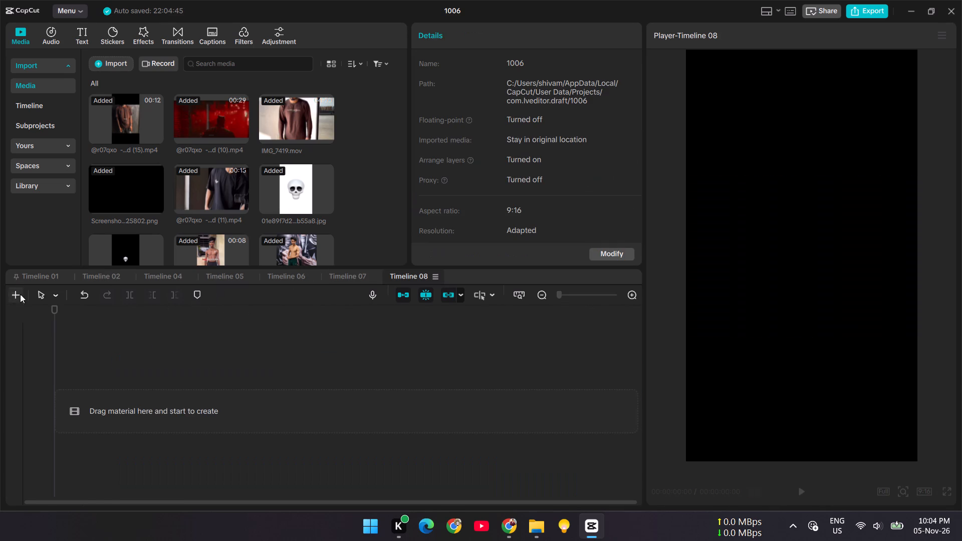
click(292, 115)
drag(292, 115, 99, 427)
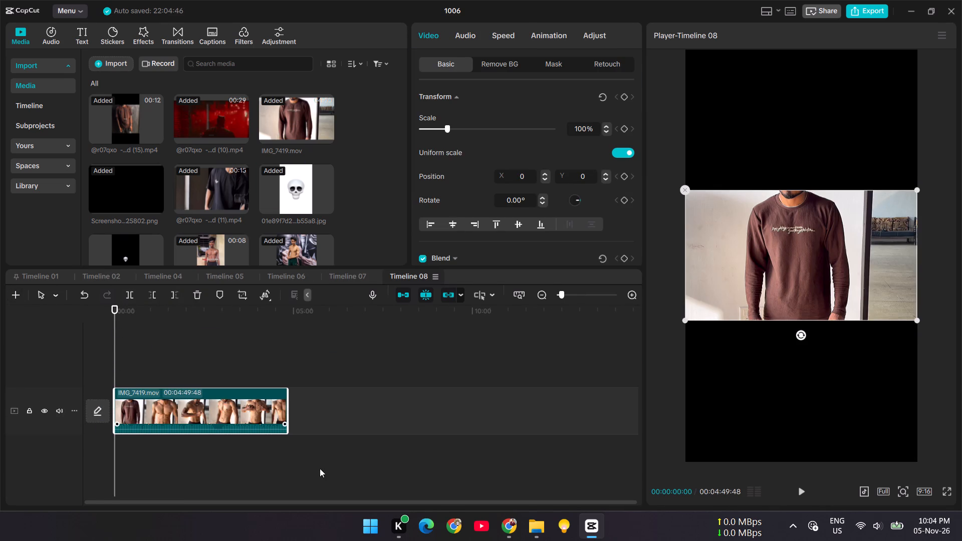
drag(289, 411, 467, 413)
Find the flexing poses in IMG_7419 on Timeline 08 and trim about 49 seconds off the clip's start, leaving 00:04:00:54.
double_click(636, 290)
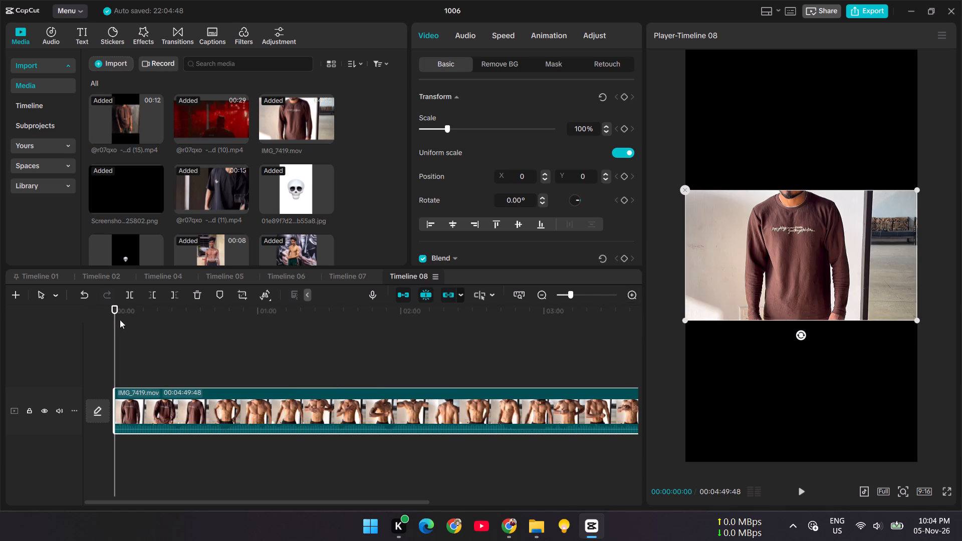
drag(119, 319, 190, 353)
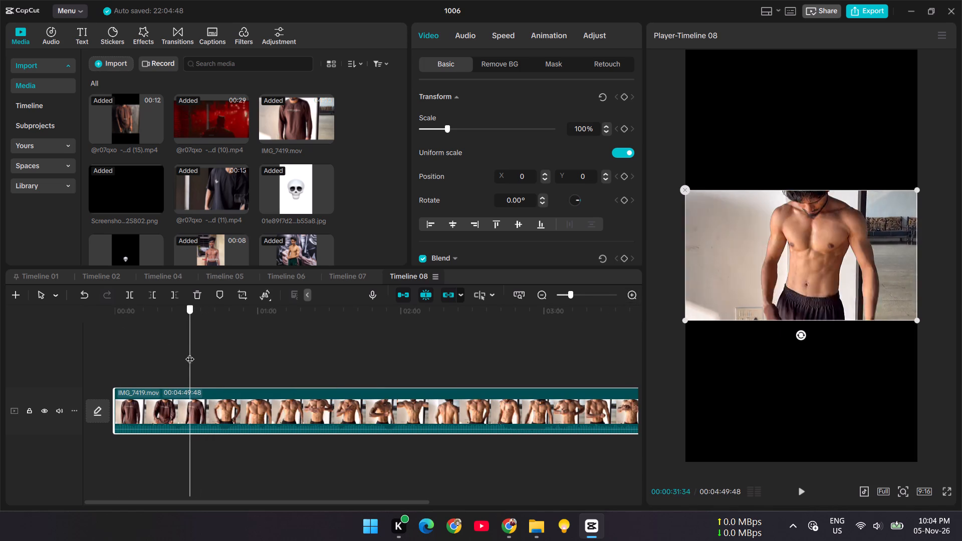
drag(190, 353, 200, 362)
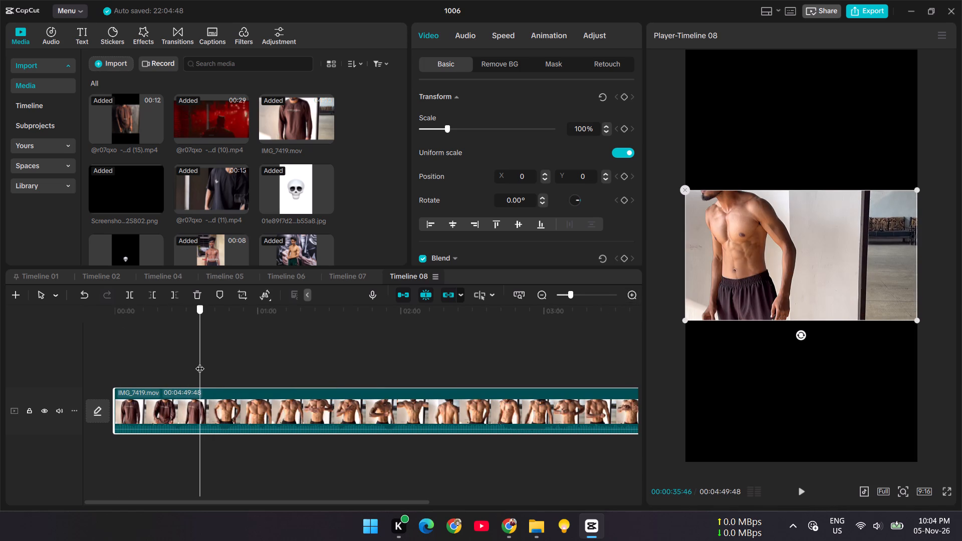
drag(200, 362, 206, 363)
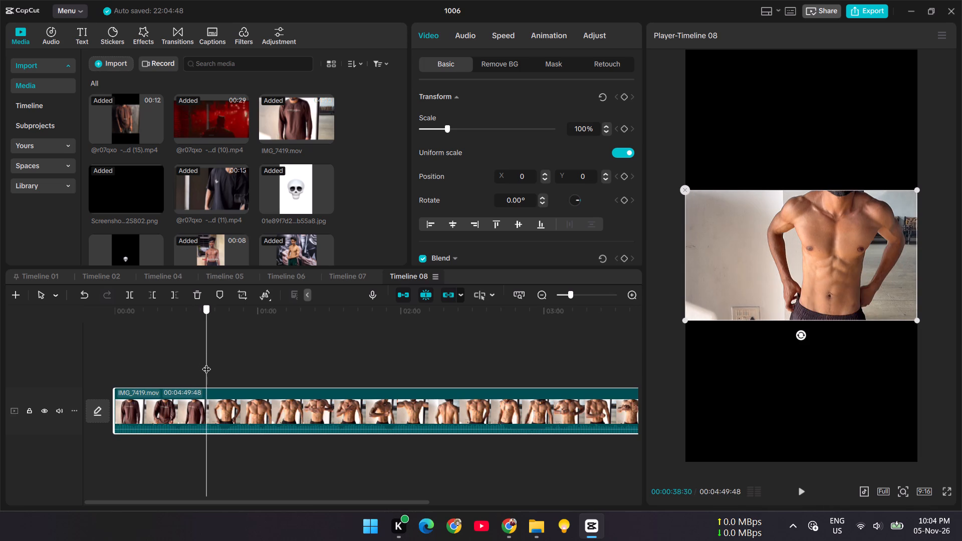
drag(206, 363, 217, 361)
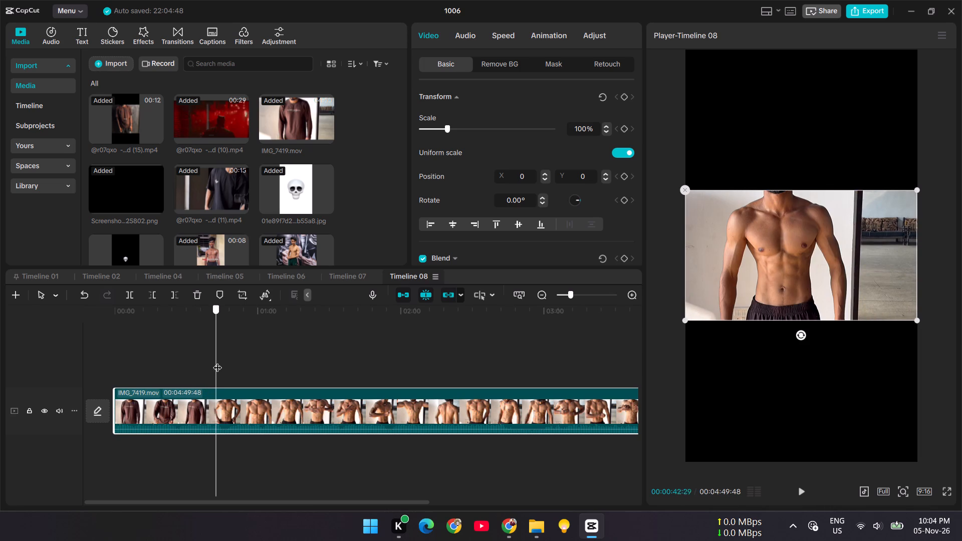
drag(217, 361, 249, 354)
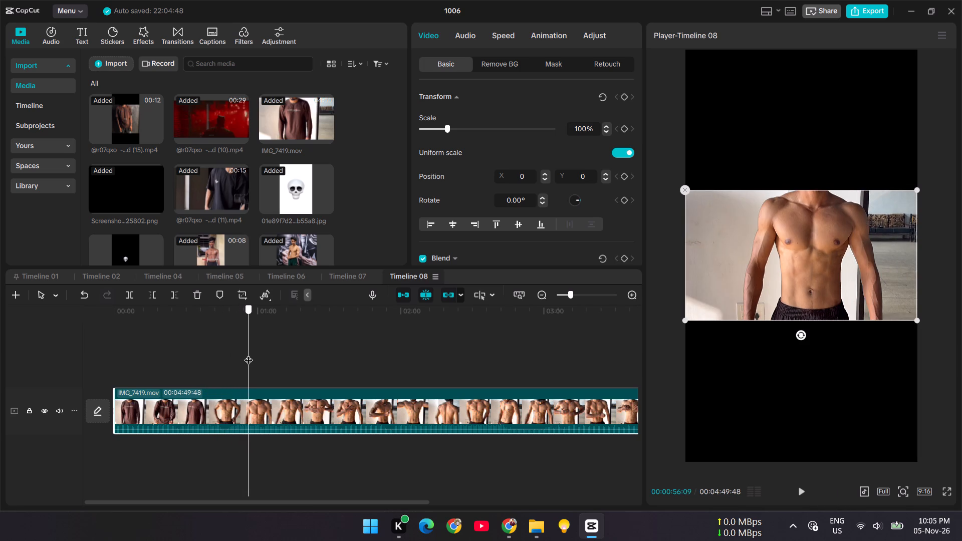
drag(249, 354, 241, 359)
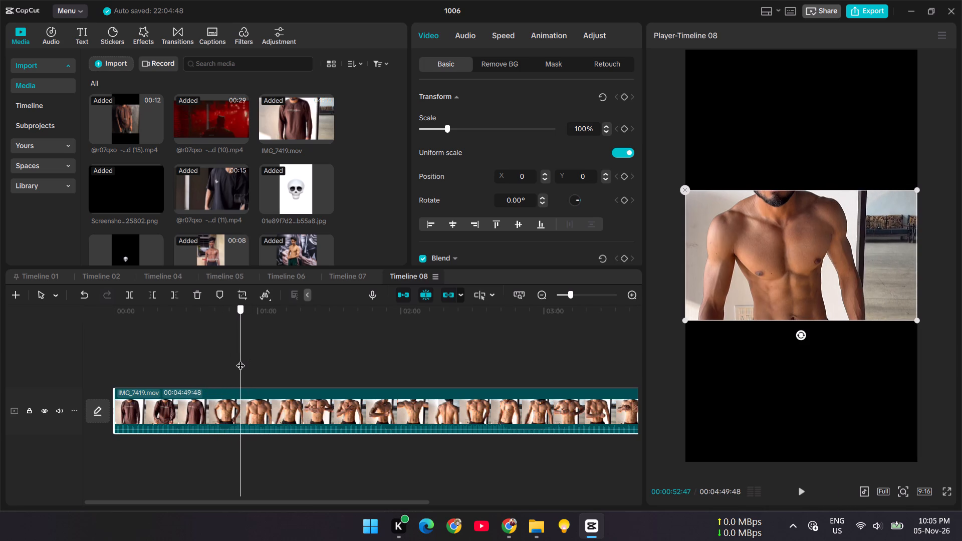
drag(241, 359, 237, 363)
drag(116, 399, 211, 393)
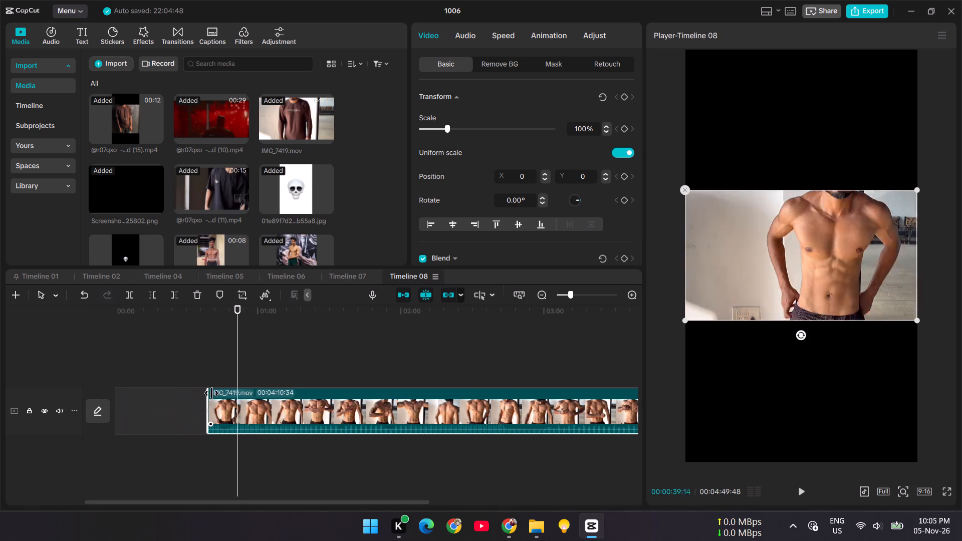
drag(211, 393, 231, 382)
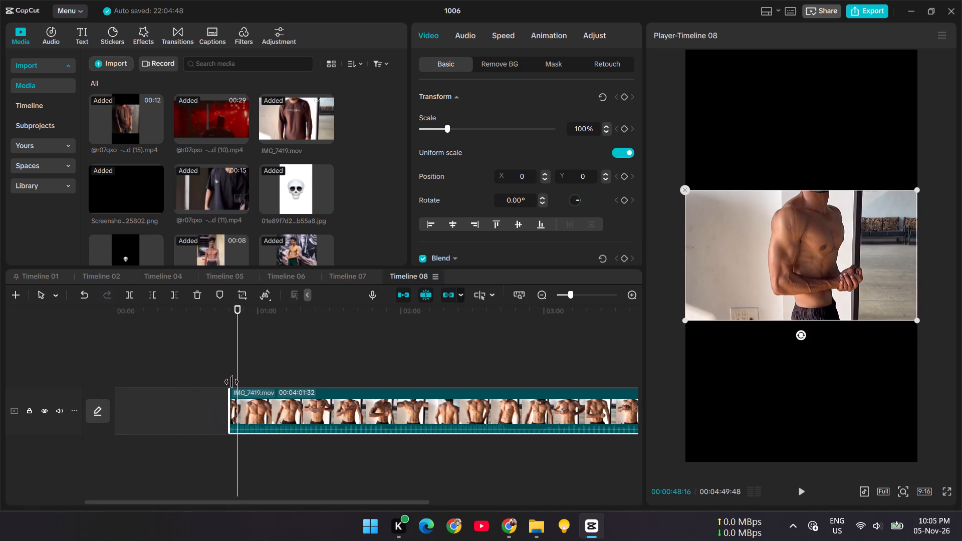
drag(231, 382, 233, 381)
Review the opening of Timeline 07 and move its second, speed-changed IMG_7419 clip to the end of the clip sequence.
click(290, 282)
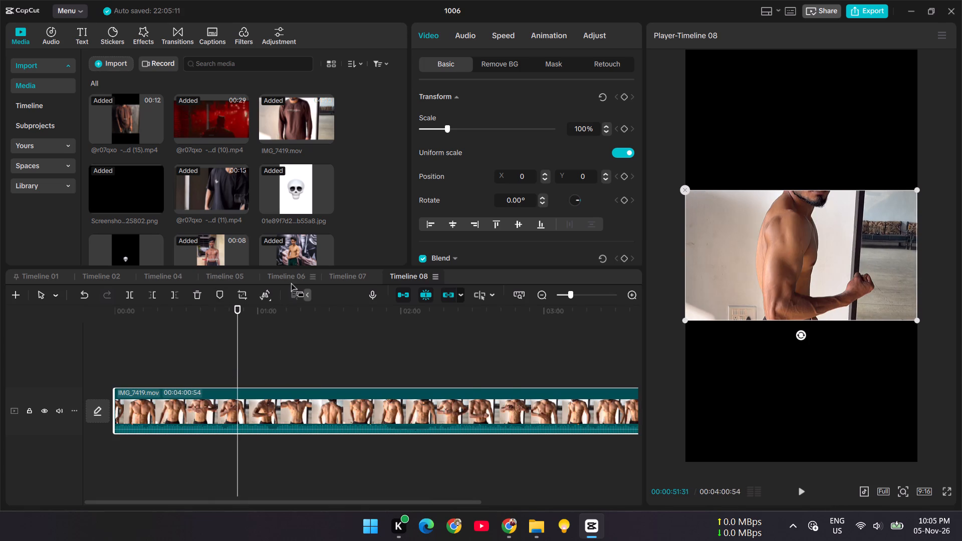
click(341, 280)
drag(320, 315, 0, 386)
key(space)
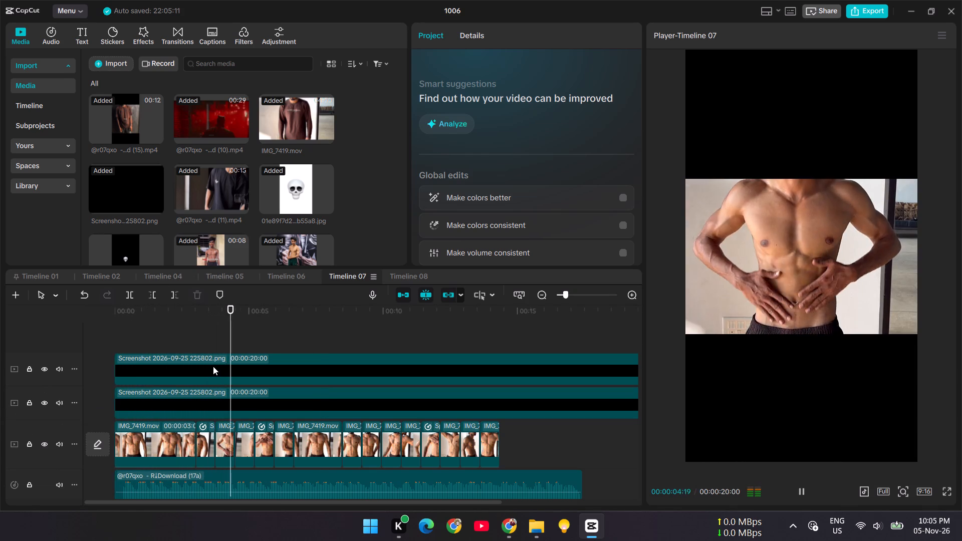
key(space)
drag(248, 326, 228, 333)
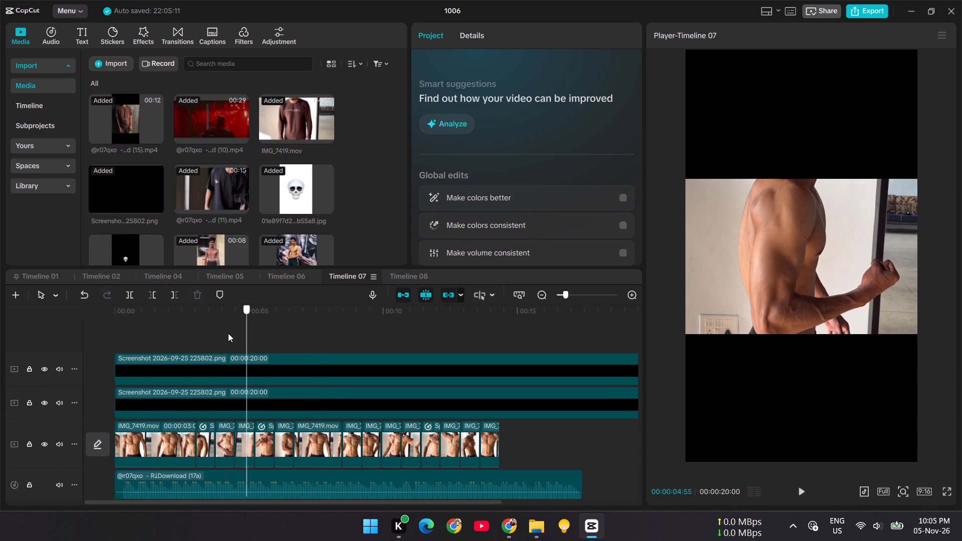
drag(228, 333, 210, 366)
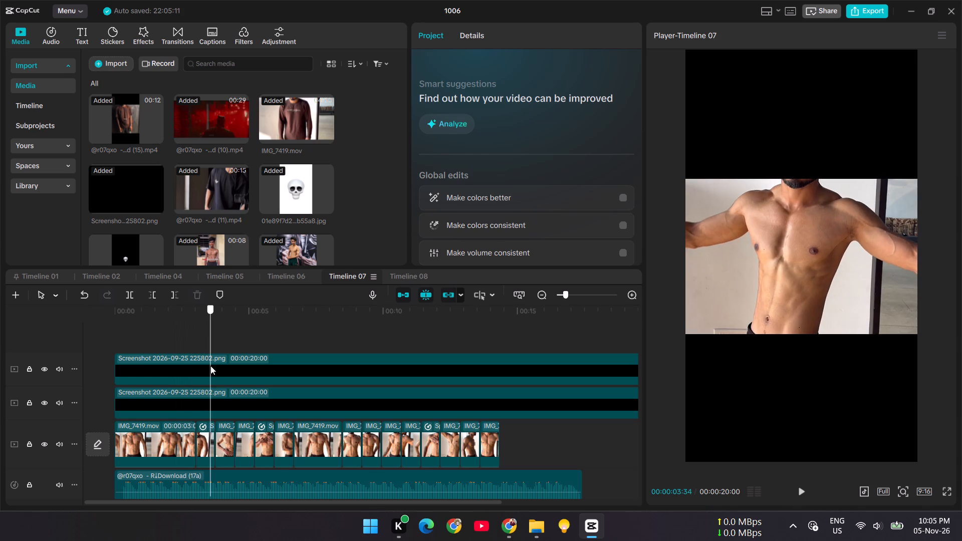
drag(210, 366, 212, 366)
click(205, 437)
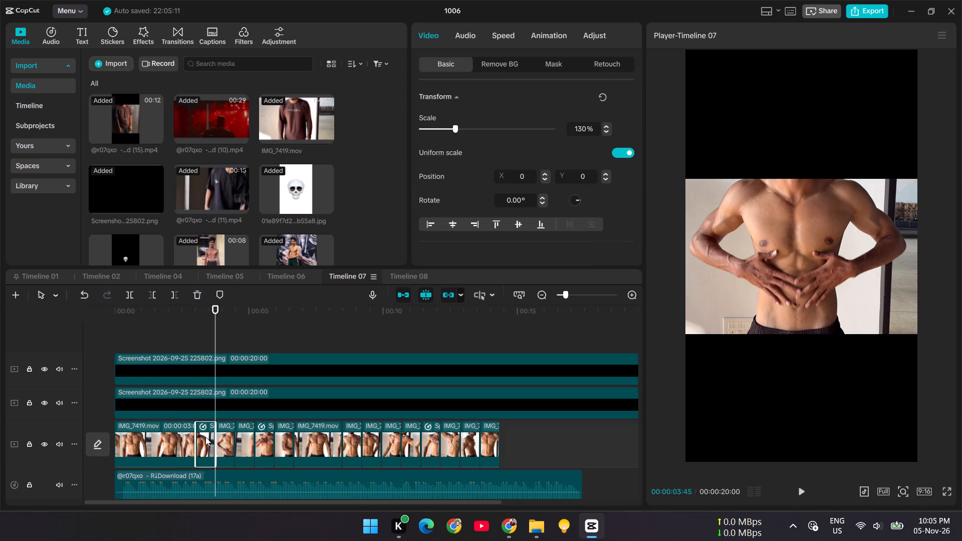
drag(203, 437, 496, 439)
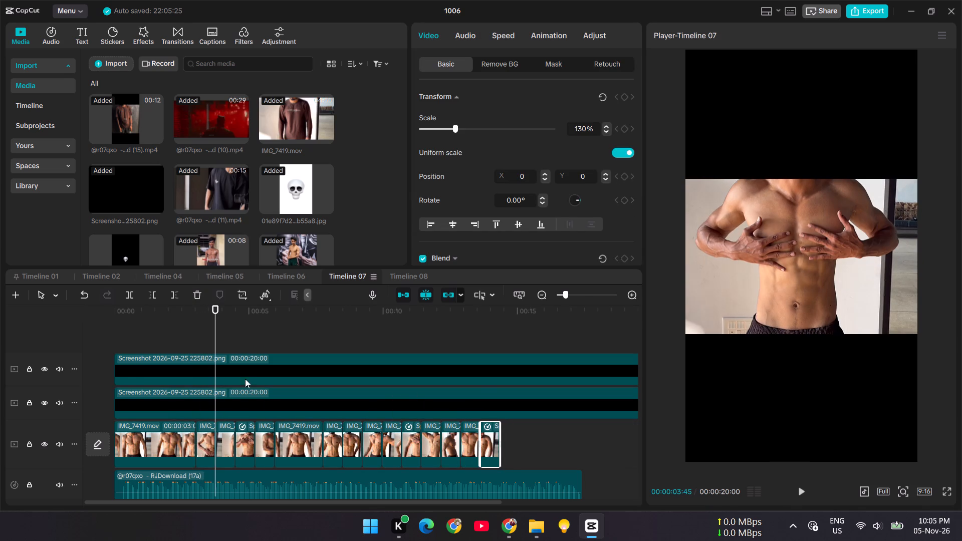
Extend the end of the new second IMG_7419 clip on Timeline 07 to about 00:00:04:40 and play from the start.
drag(222, 317, 171, 340)
key(space)
key(space)
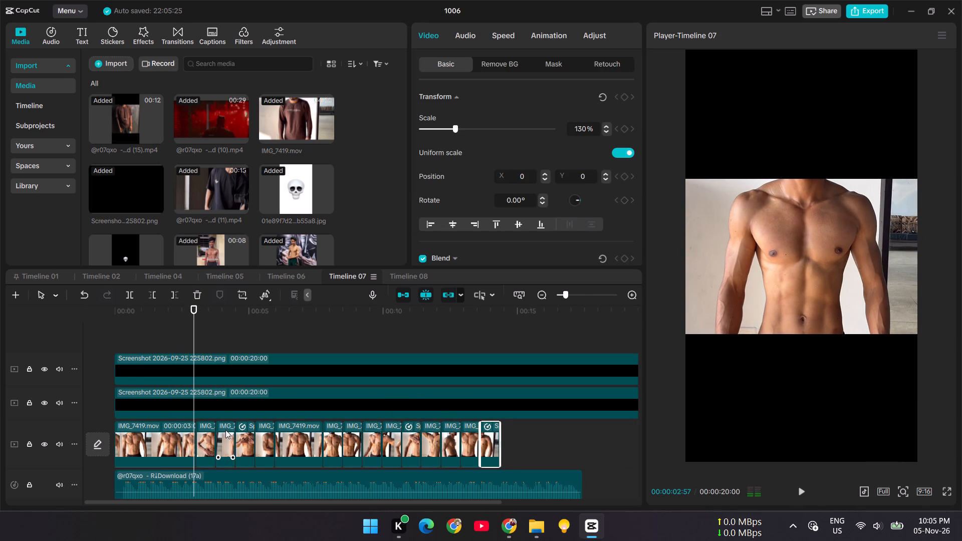
click(209, 441)
drag(214, 437, 237, 441)
drag(198, 325, 93, 345)
key(space)
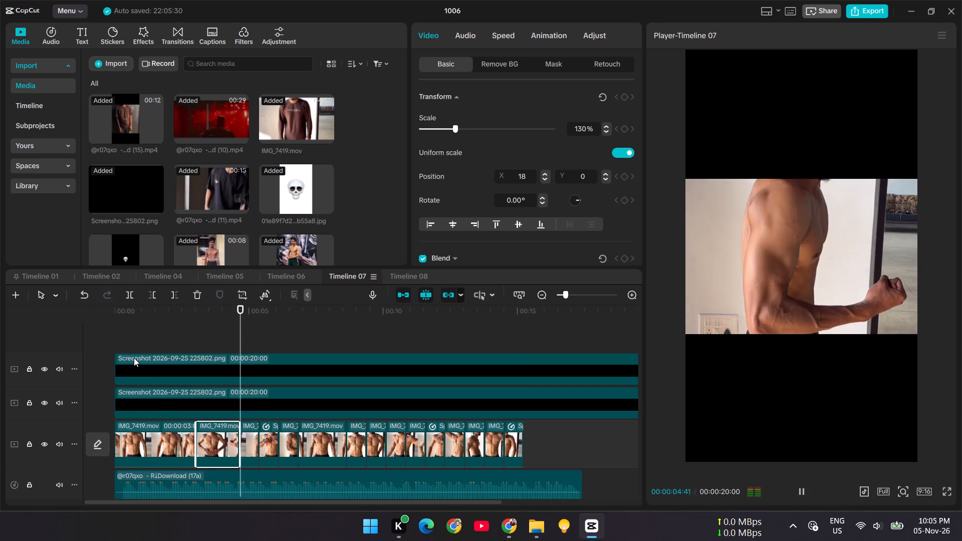
key(space)
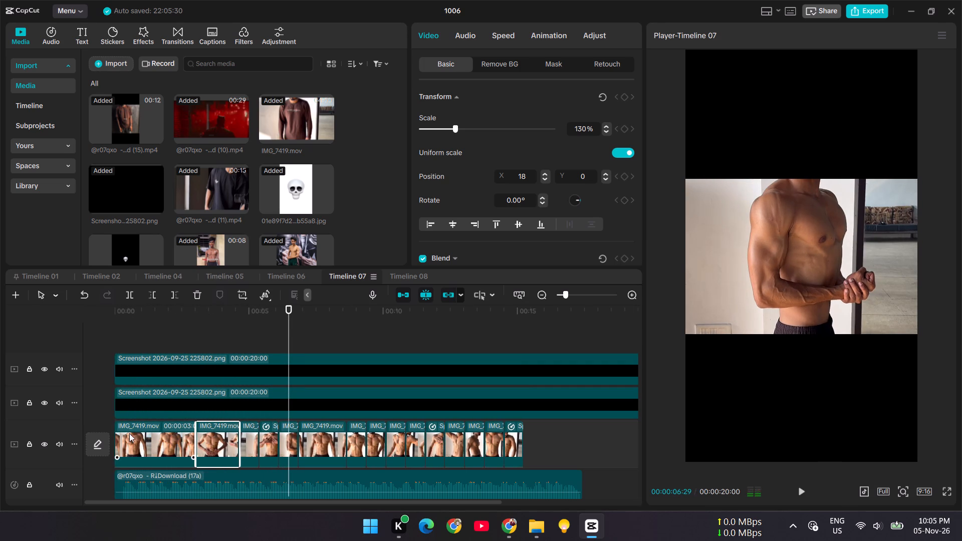
Move the third IMG_7419 clip on Timeline 07 to just after the second speed-changed clip, at about 11.5 seconds, and play the new order.
click(248, 438)
drag(247, 444, 359, 444)
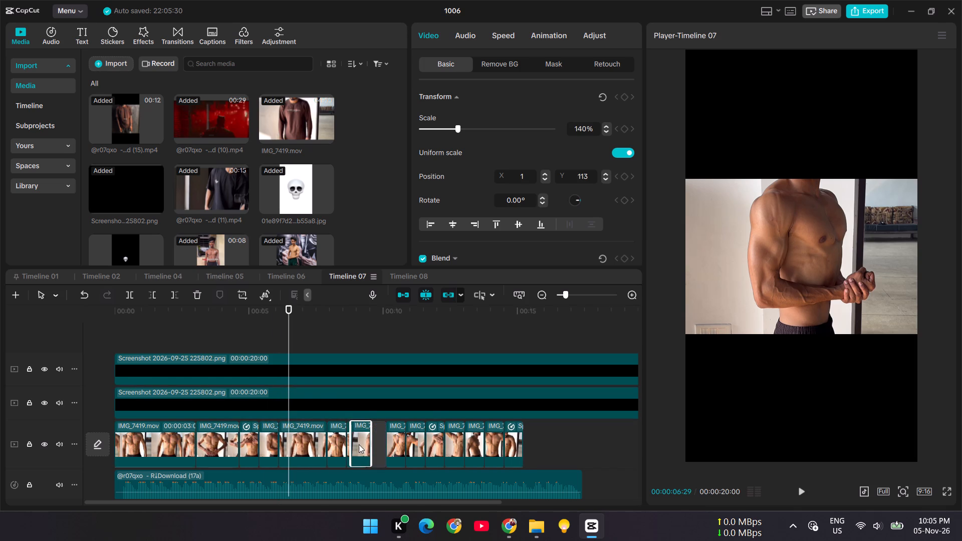
drag(359, 444, 431, 444)
drag(291, 314, 203, 341)
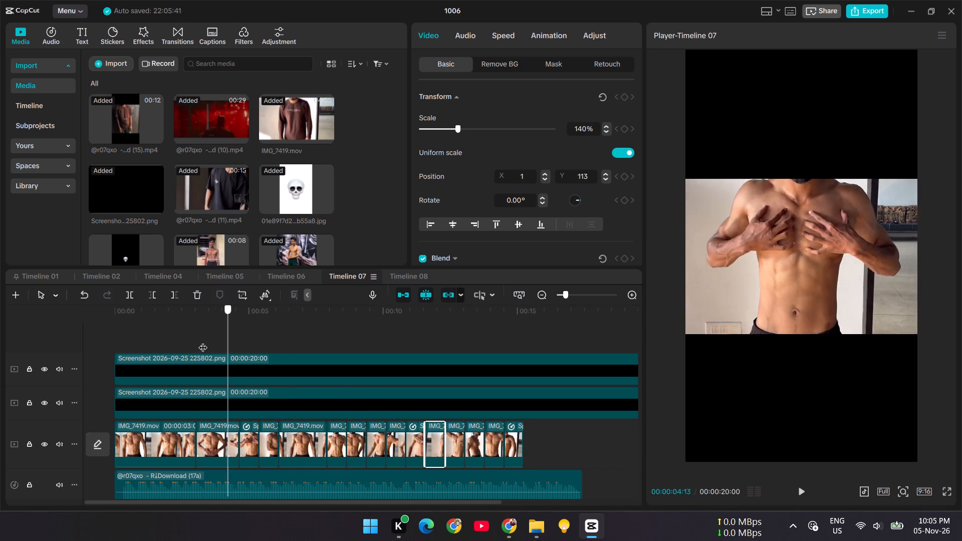
drag(203, 341, 200, 342)
key(space)
key(space)
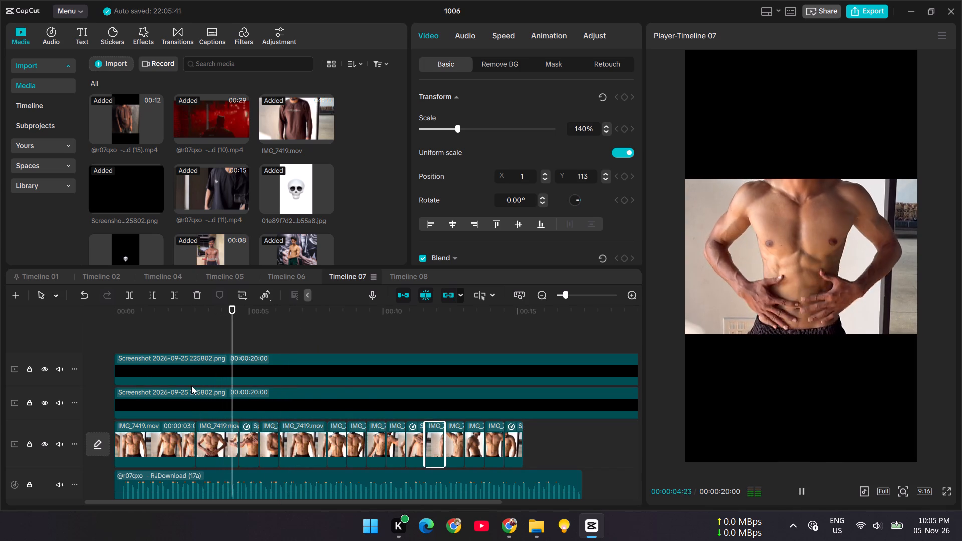
key(space)
Extend the end of the third, speed-changed clip to about 00:00:06:20 and play the transition against the music.
click(270, 435)
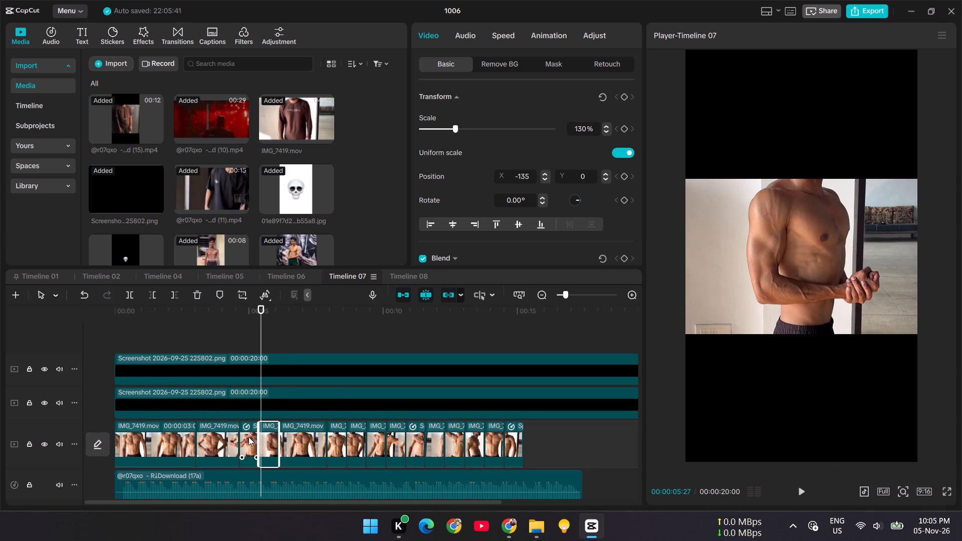
click(243, 437)
drag(260, 431, 282, 433)
drag(262, 331, 220, 343)
key(space)
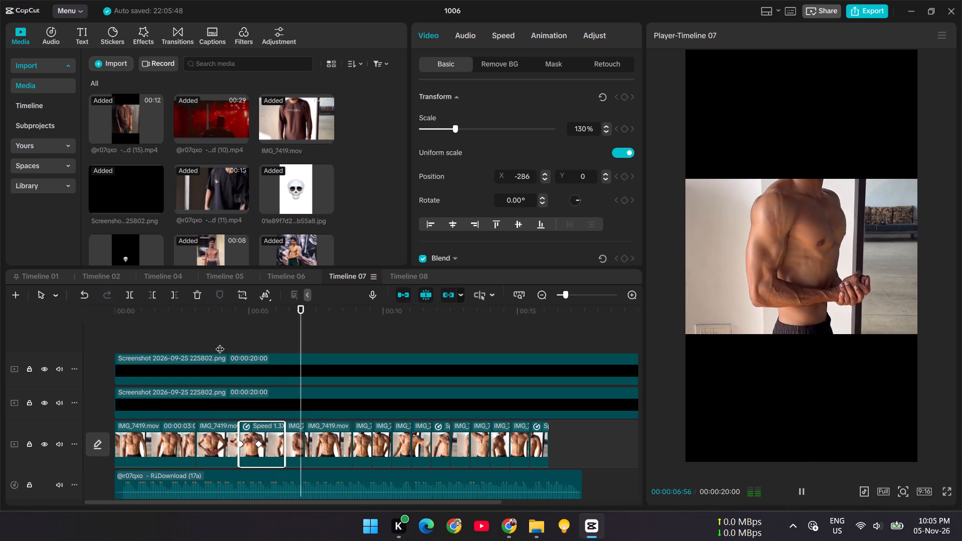
key(space)
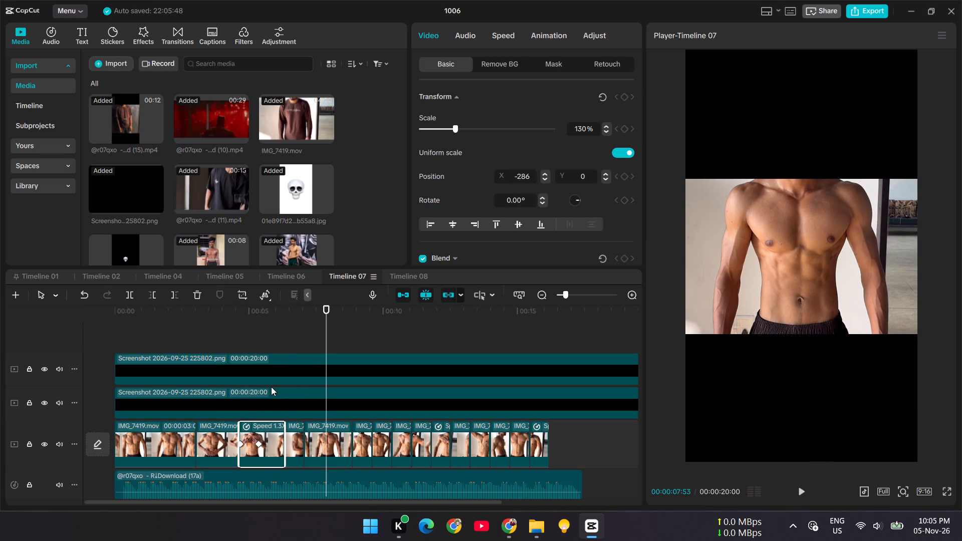
drag(325, 331, 235, 395)
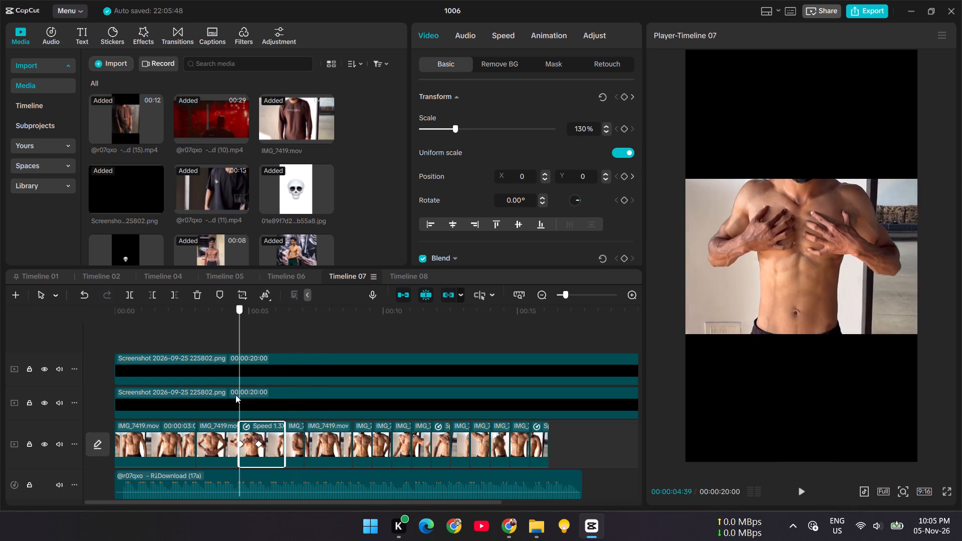
drag(235, 395, 232, 396)
key(space)
Extend the end of the fourth IMG_7419 clip to about 00:00:07:32 and play it through.
click(295, 438)
drag(302, 438, 315, 443)
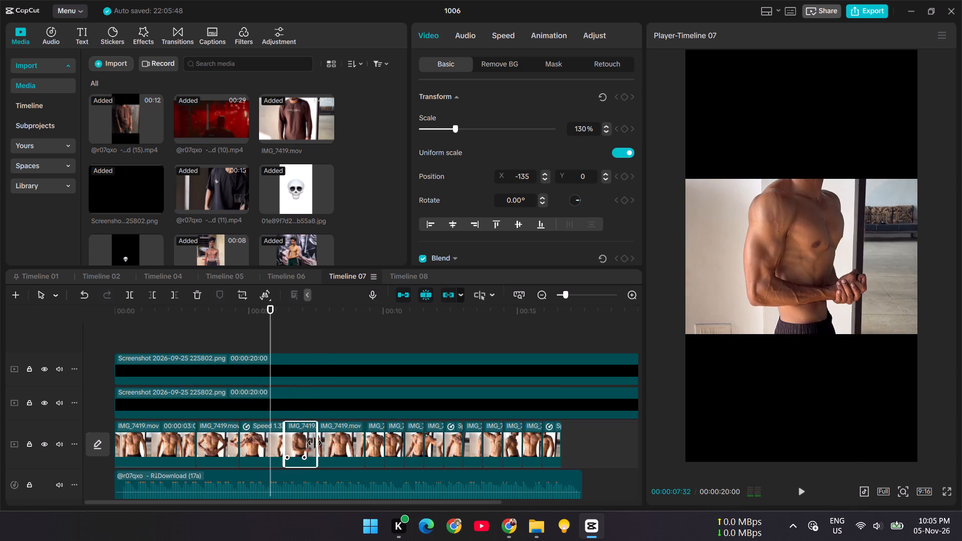
drag(315, 443, 315, 443)
key(space)
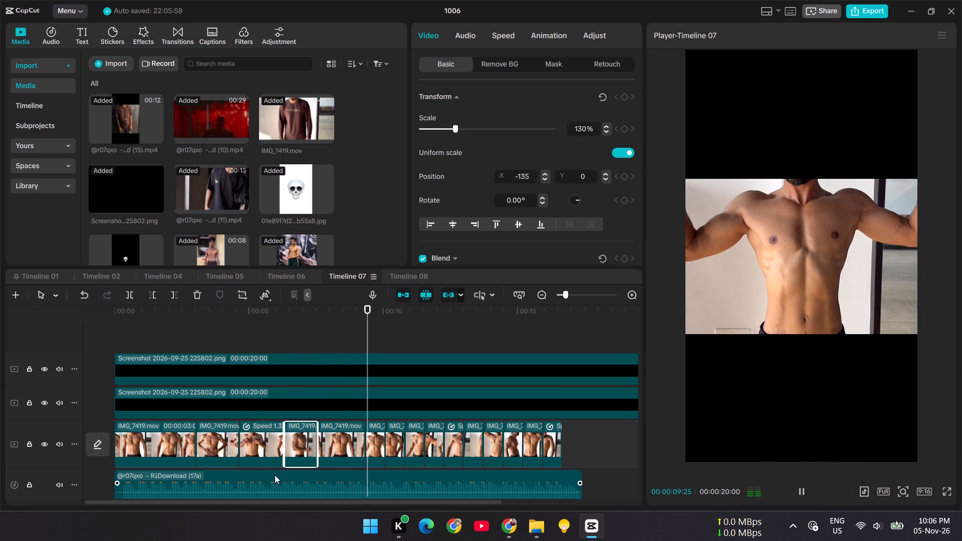
key(space)
Trim the end of the fifth IMG_7419 clip to about 9.2 seconds and play on through the following clips.
click(345, 446)
drag(365, 438, 358, 443)
drag(371, 305, 282, 360)
key(space)
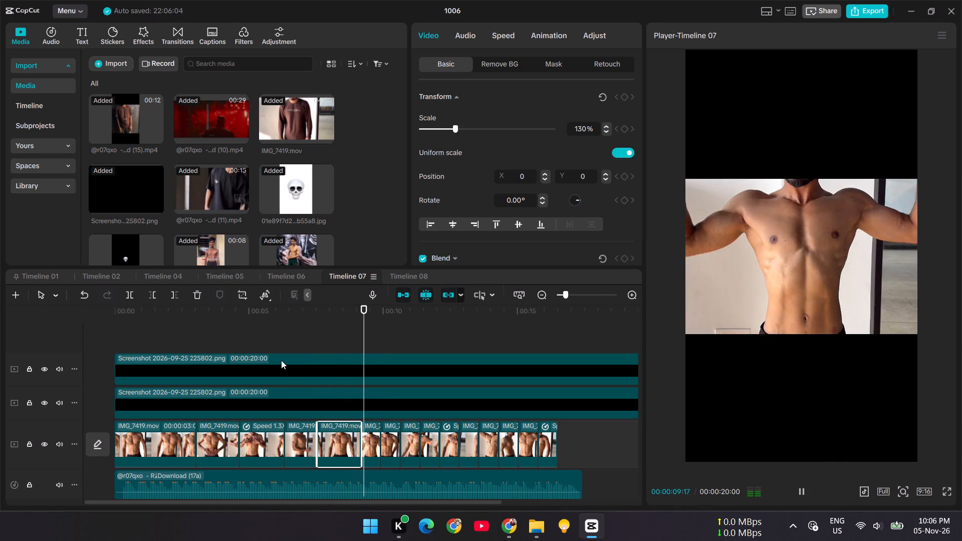
key(space)
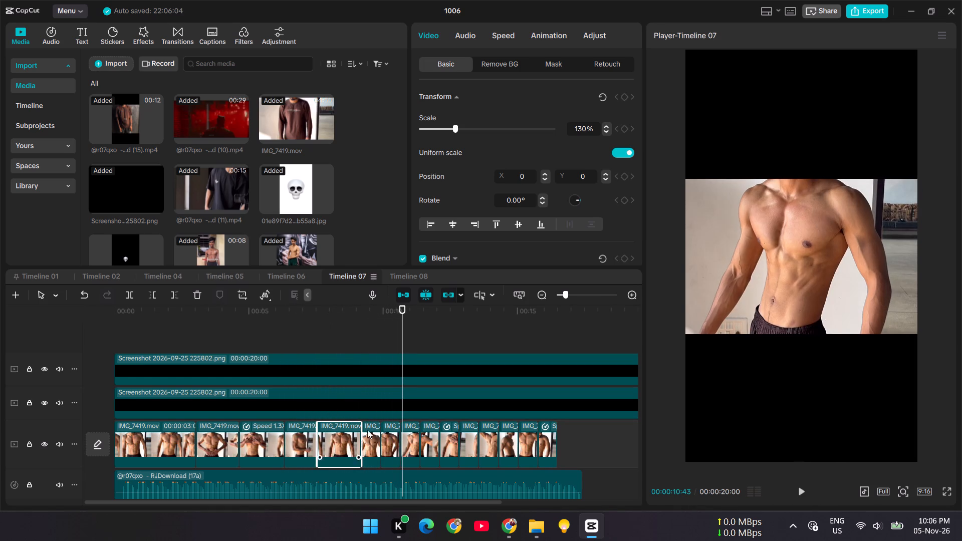
key(space)
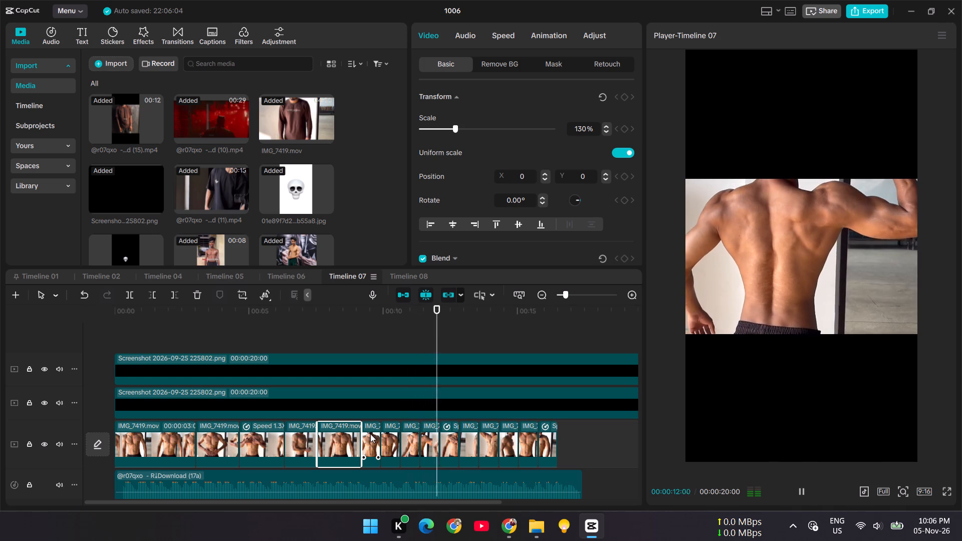
key(space)
Replay the fourth clip, extend its start by about 0.2 seconds, and play the section again.
drag(457, 313, 276, 353)
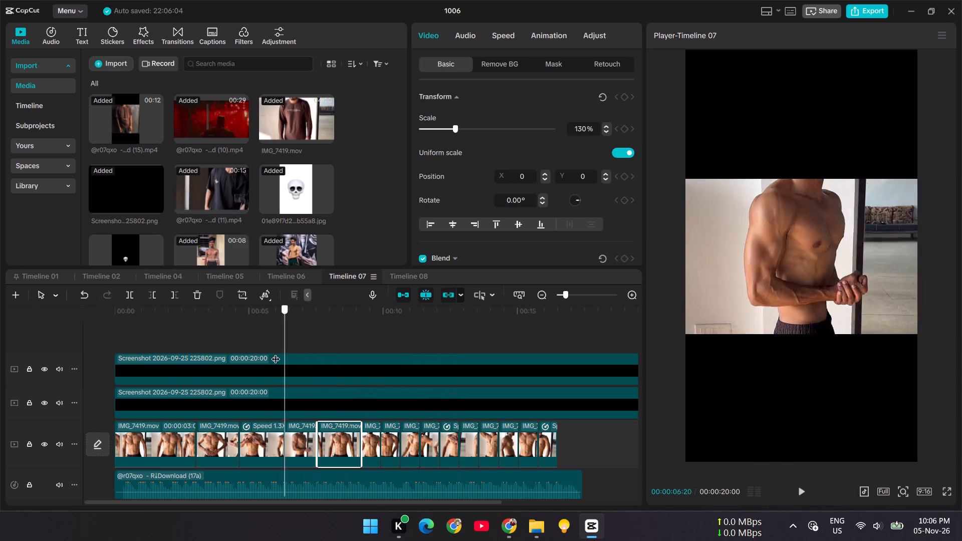
drag(276, 353, 275, 353)
key(space)
key(space)
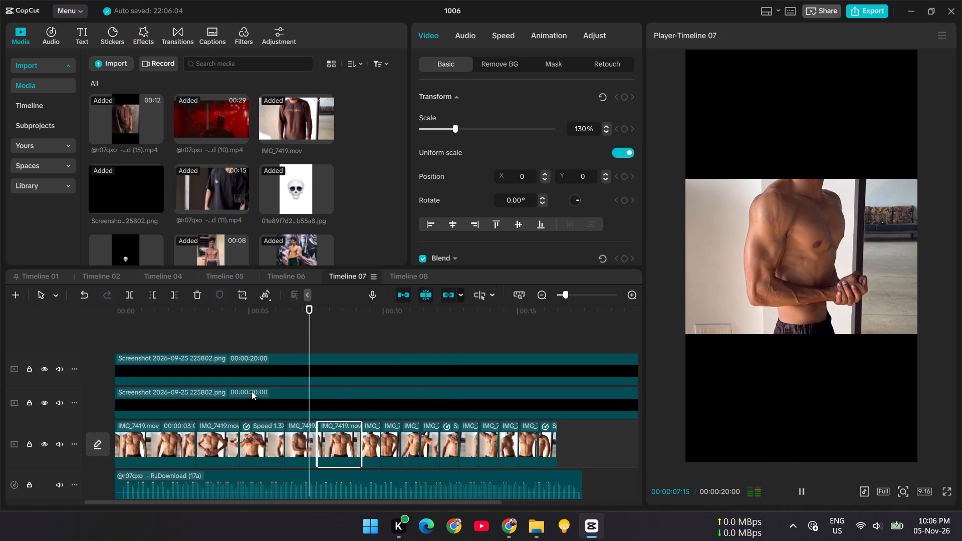
key(space)
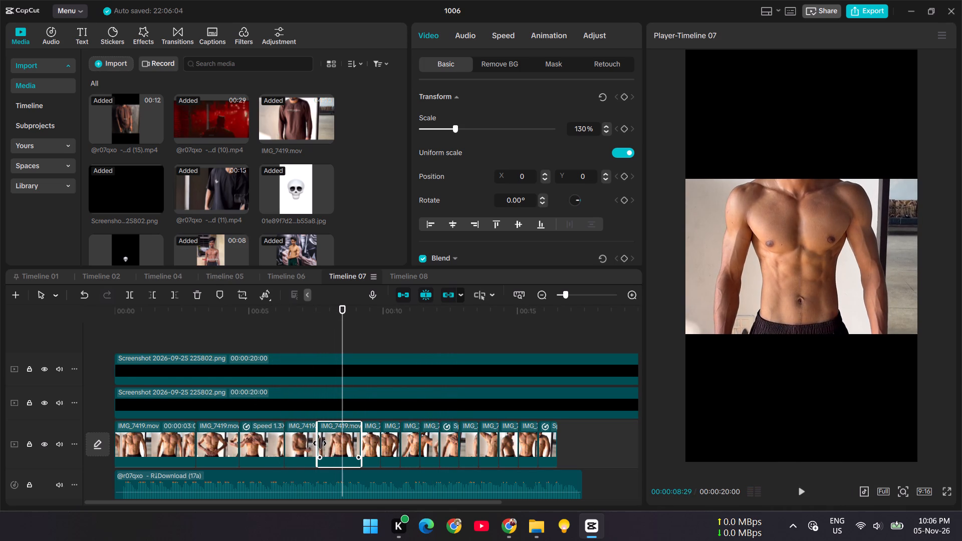
click(303, 436)
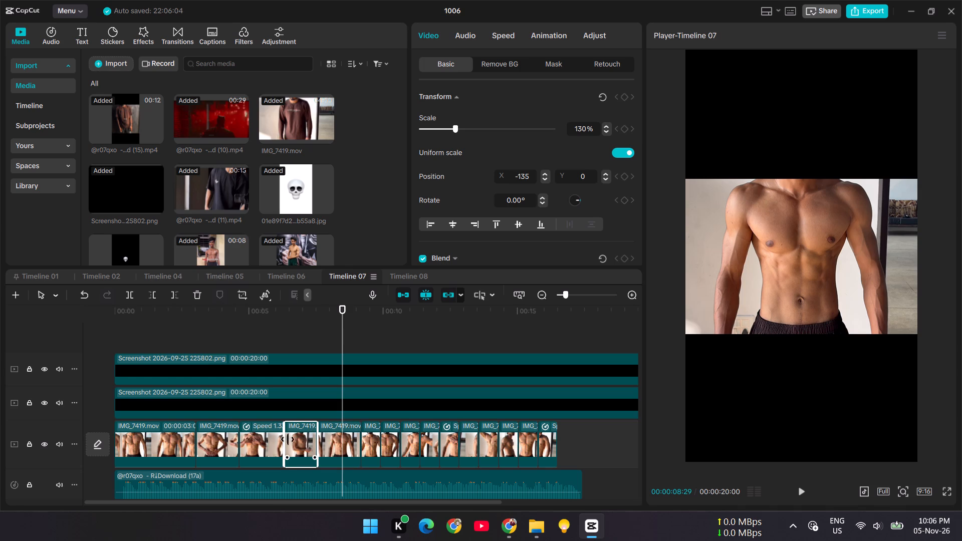
drag(285, 439, 280, 441)
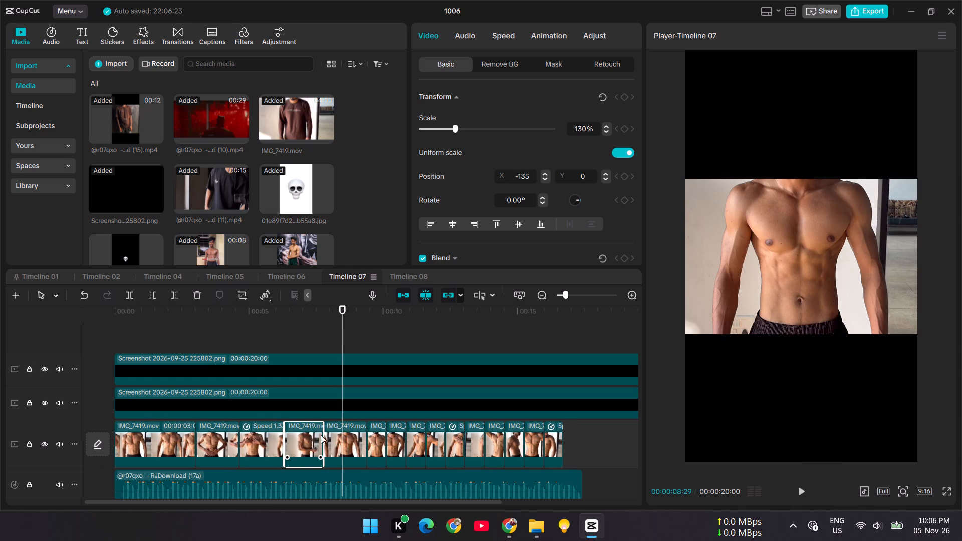
drag(343, 337, 232, 367)
key(space)
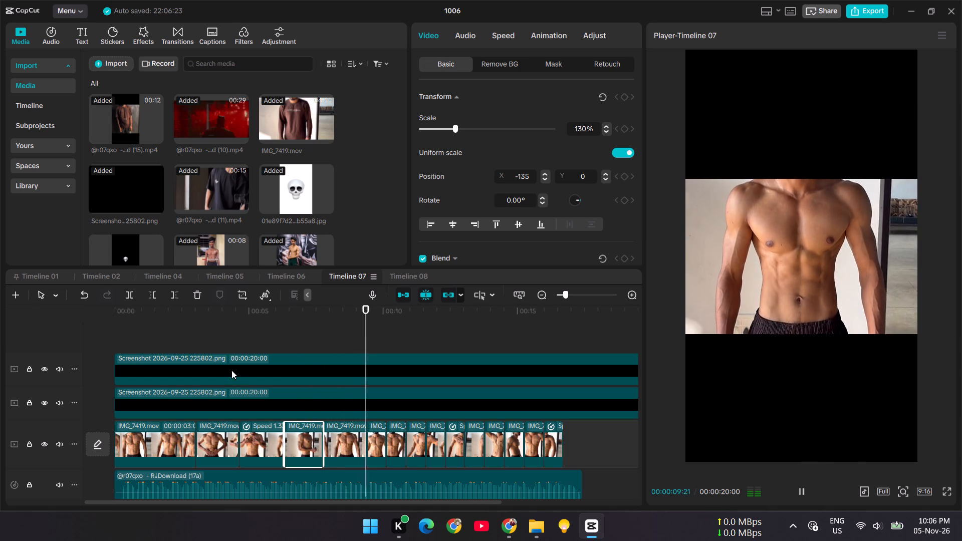
key(space)
Trim the fifth clip's end slightly, to about 00:00:09:17, and play the cut.
click(352, 448)
click(365, 439)
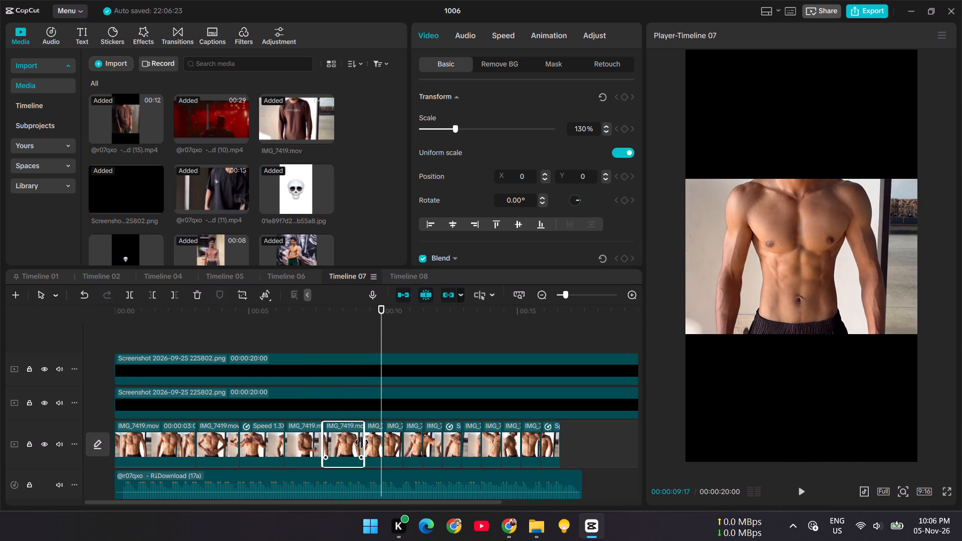
drag(379, 330, 313, 362)
key(space)
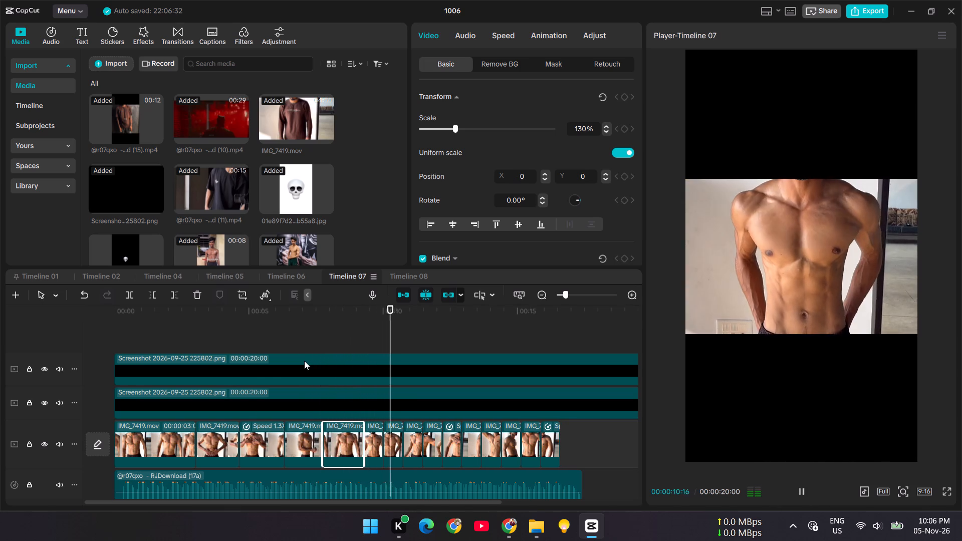
key(space)
Extend the end of the sixth IMG_7419 clip to about 10.5 seconds and play the cut.
click(373, 437)
drag(382, 435, 390, 437)
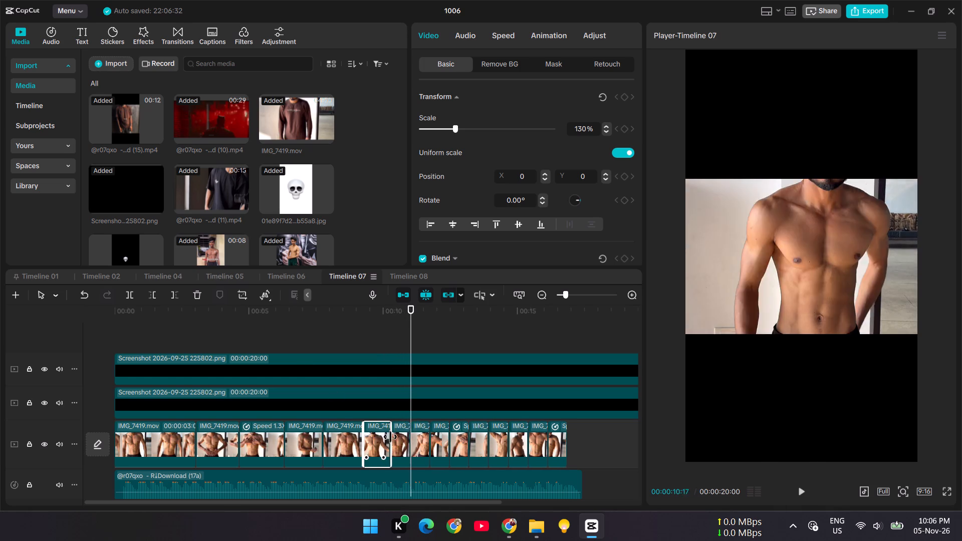
drag(390, 437, 395, 437)
drag(407, 337, 334, 364)
key(space)
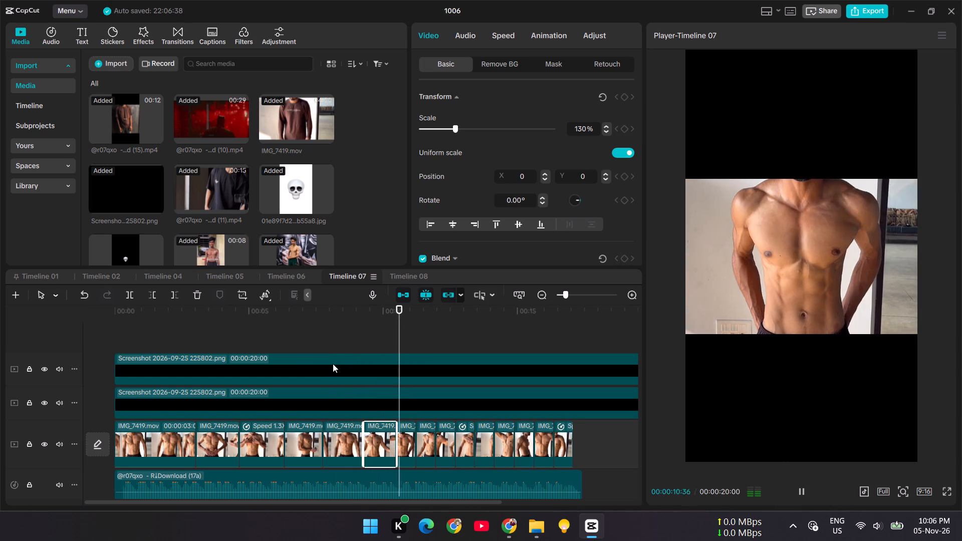
key(space)
Extend the seventh IMG_7419 clip at both its end and start so it finishes at about 11.7 seconds, and play it.
click(405, 429)
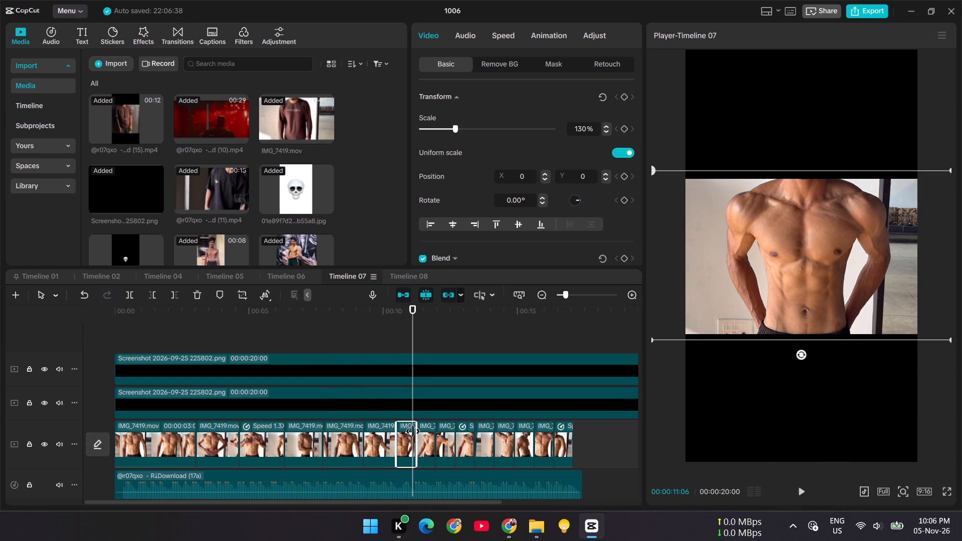
drag(413, 432, 420, 436)
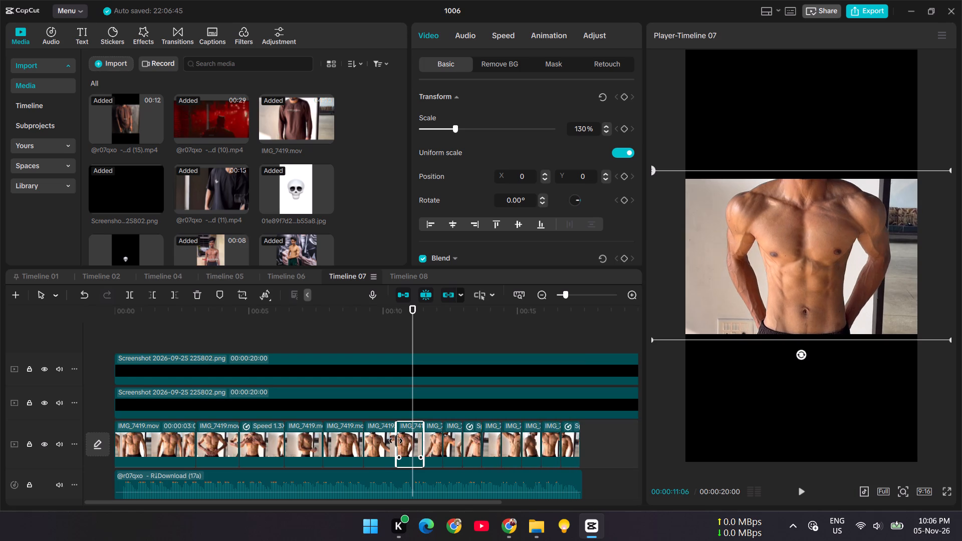
drag(396, 441, 391, 443)
drag(409, 330, 347, 365)
key(space)
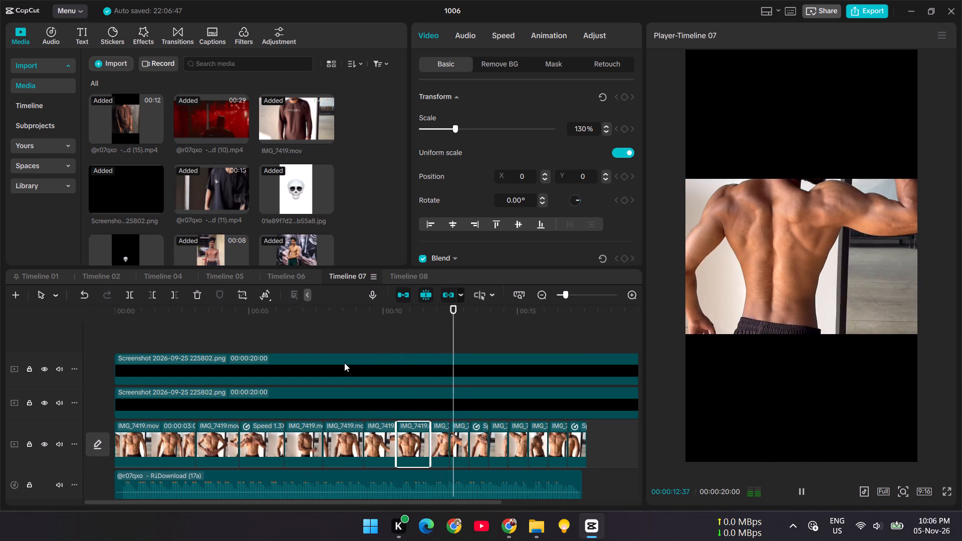
key(space)
Move the eighth IMG_7419 clip to the end of the clip sequence and play the resulting order.
click(437, 440)
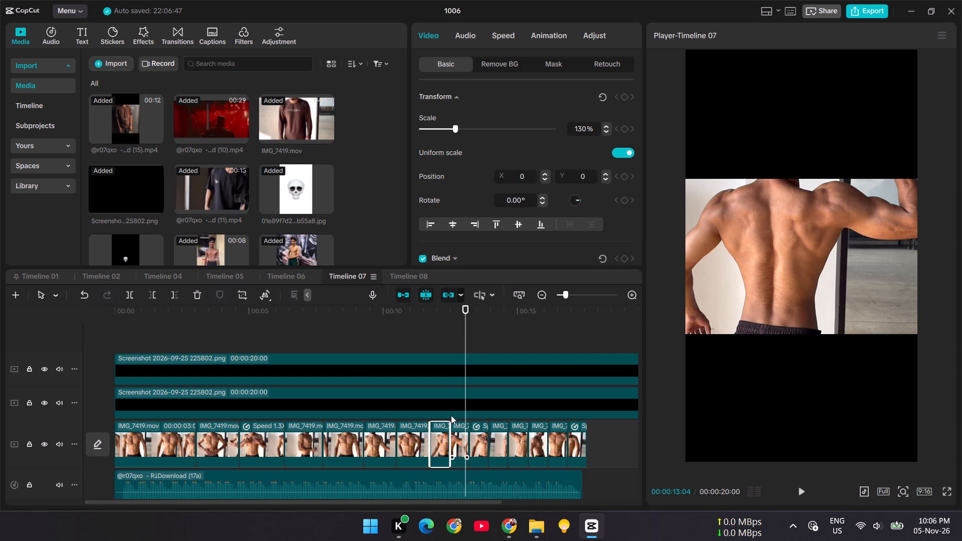
drag(439, 446, 592, 443)
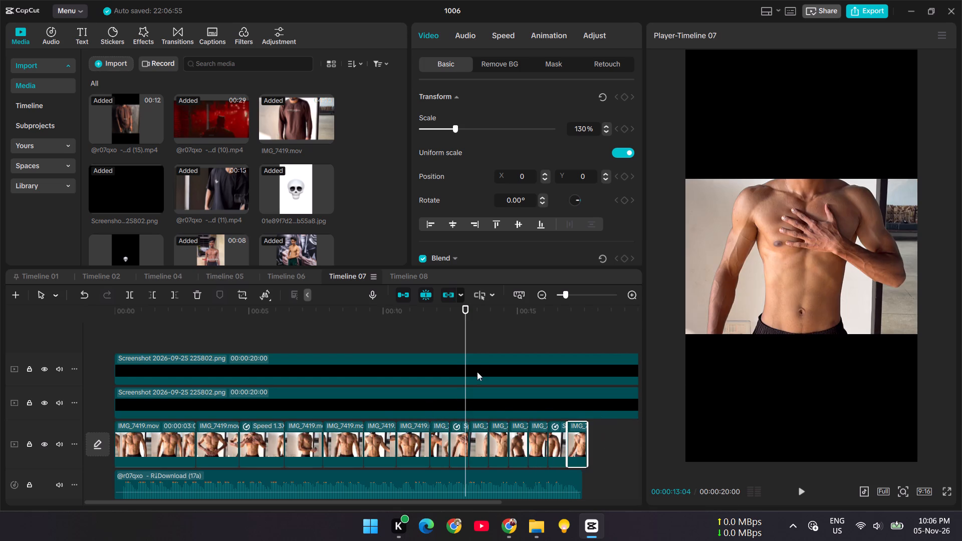
drag(463, 337, 349, 356)
key(space)
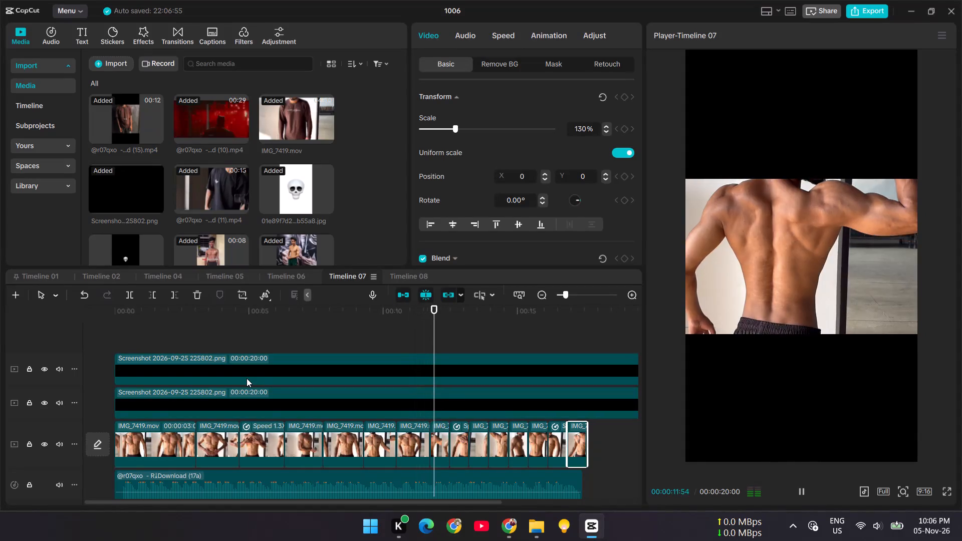
key(space)
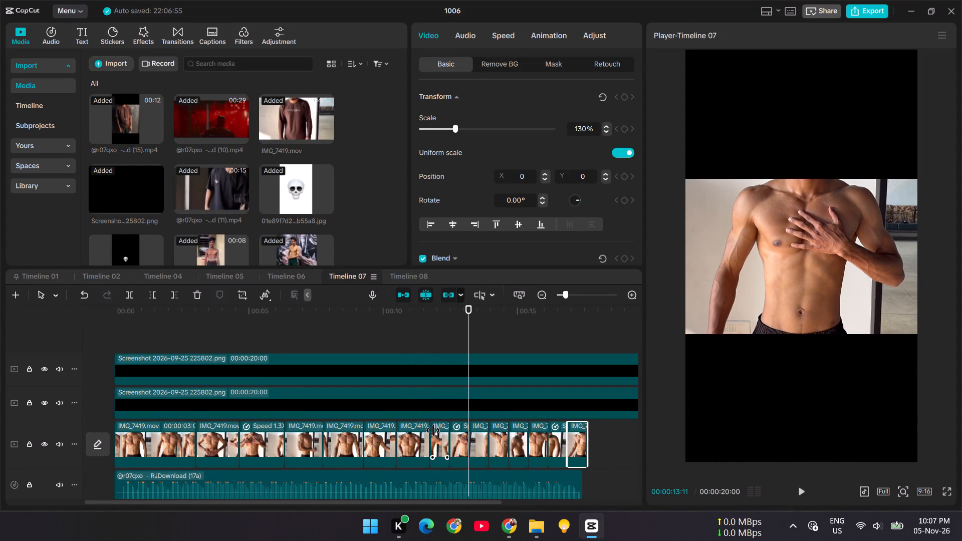
Lengthen the new eighth IMG_7419 clip, adjusting its end to about 00:00:12:50 by playing the cut against the music.
click(433, 430)
drag(448, 434, 467, 439)
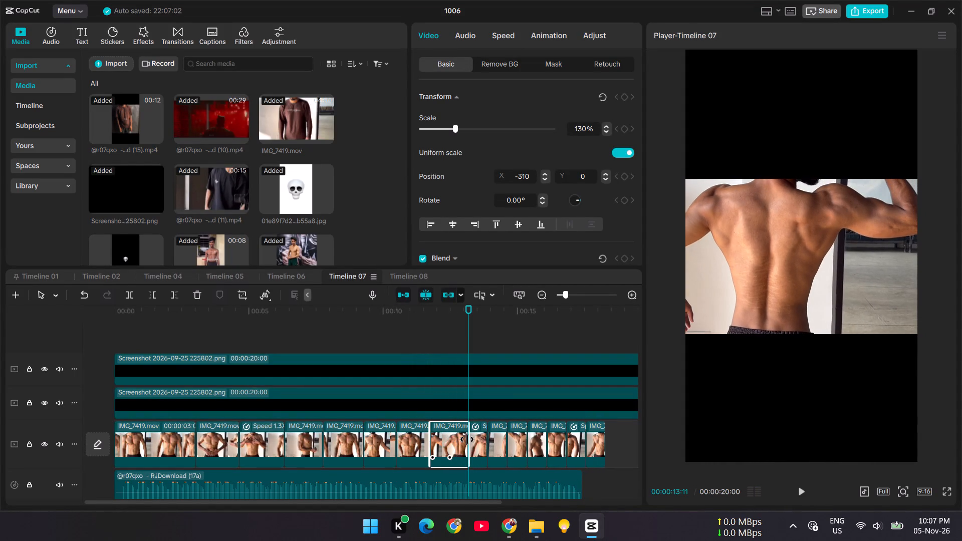
drag(467, 439, 469, 439)
drag(464, 344, 386, 358)
key(space)
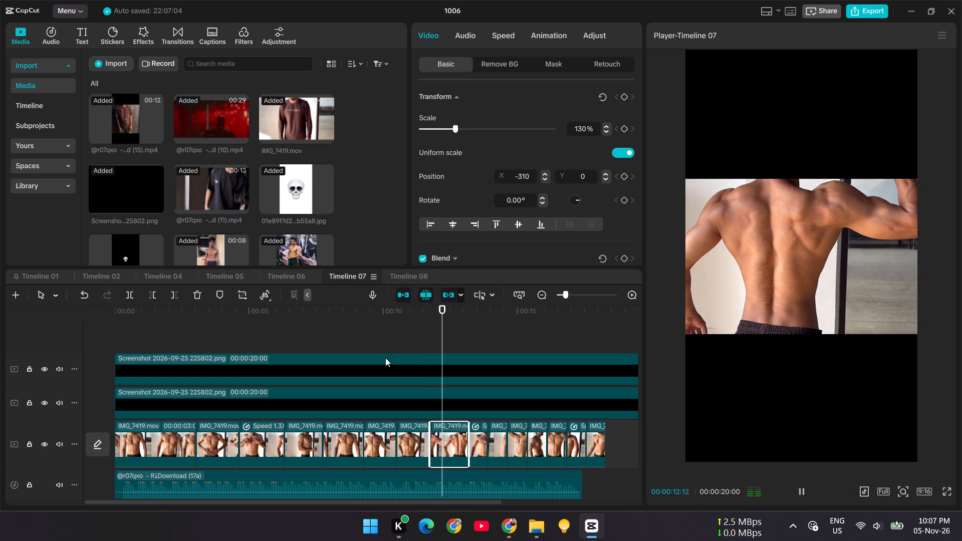
key(space)
drag(469, 429, 459, 438)
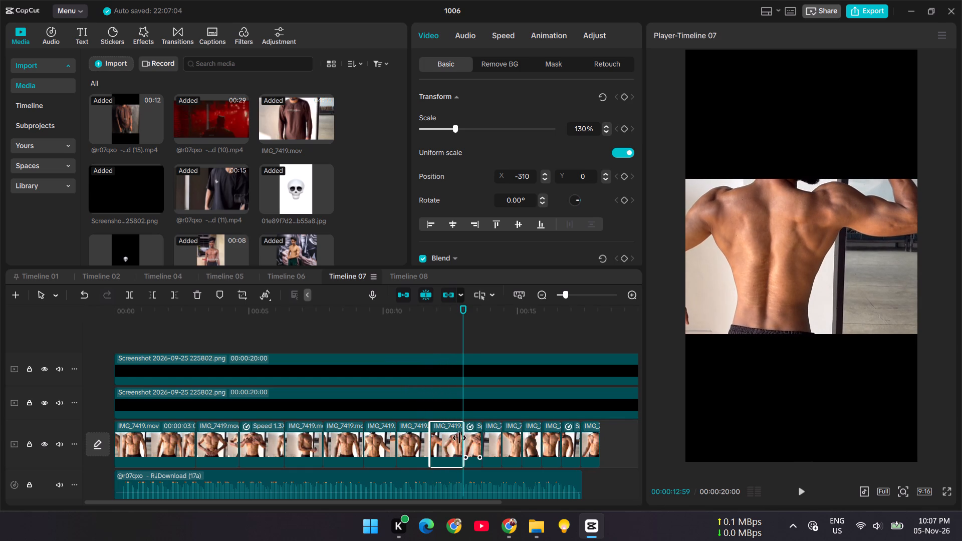
drag(459, 438, 456, 441)
drag(460, 342, 400, 370)
key(space)
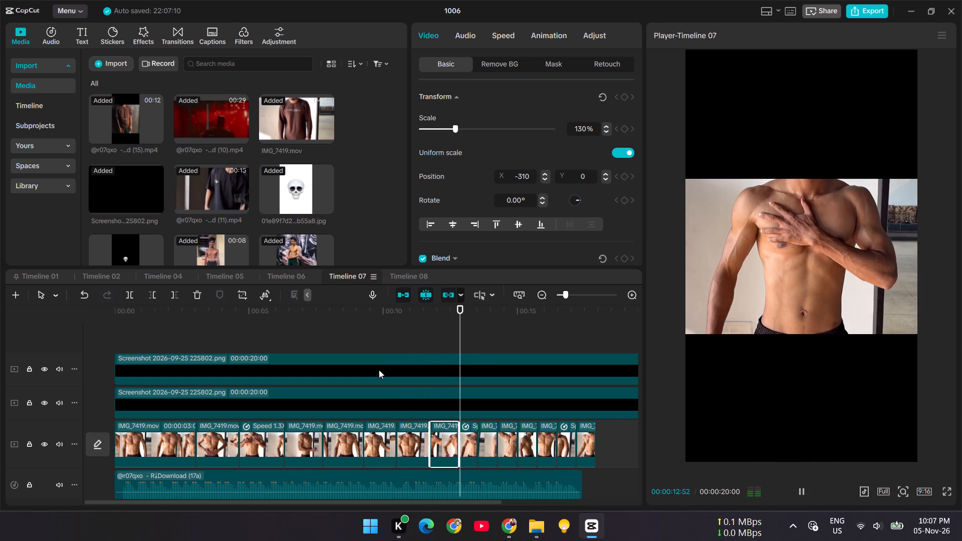
key(space)
Extend the end of the ninth, speed-changed clip to about 00:00:14:08.
click(470, 437)
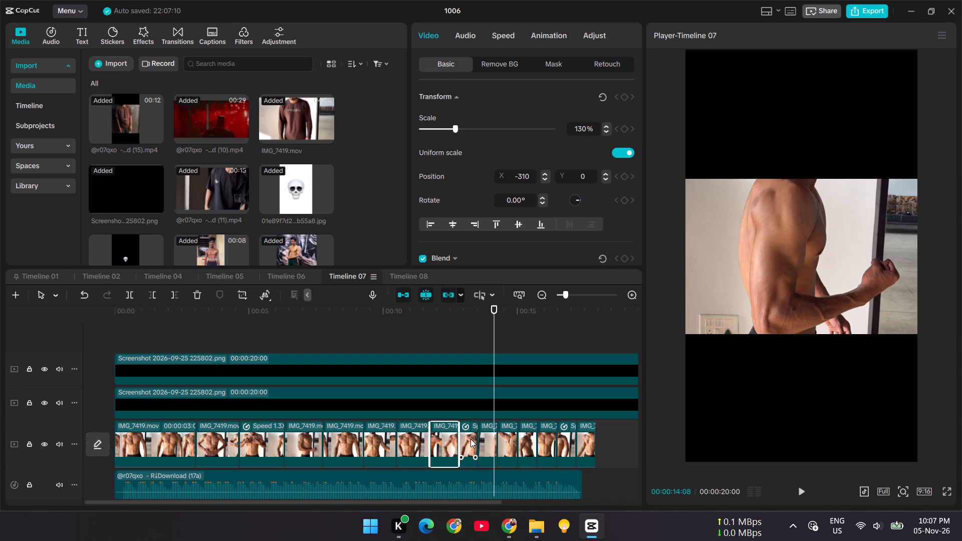
drag(478, 433, 489, 437)
click(489, 437)
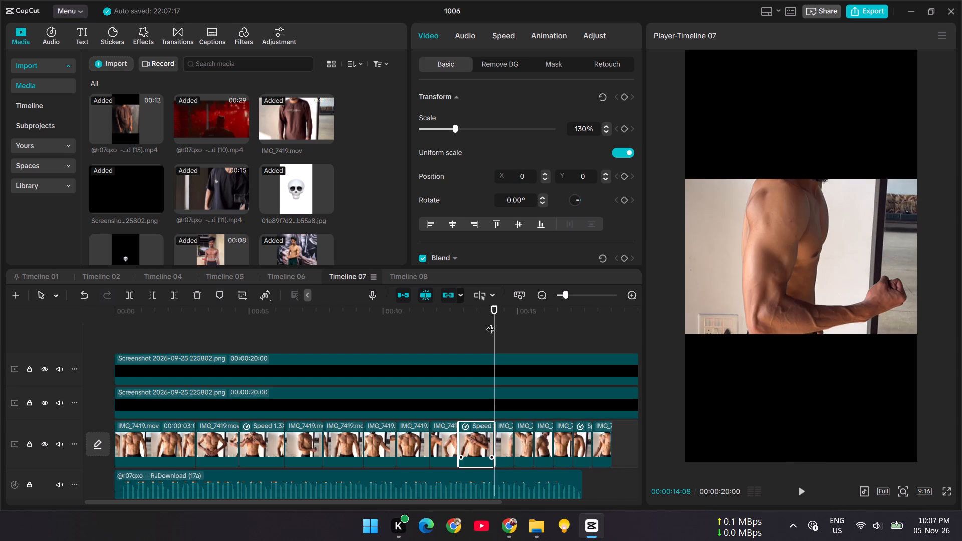
Play the cuts around the ninth clip, and move the tenth IMG_7419 clip to the end of the clip sequence.
drag(489, 324, 412, 374)
drag(491, 328, 420, 340)
click(438, 326)
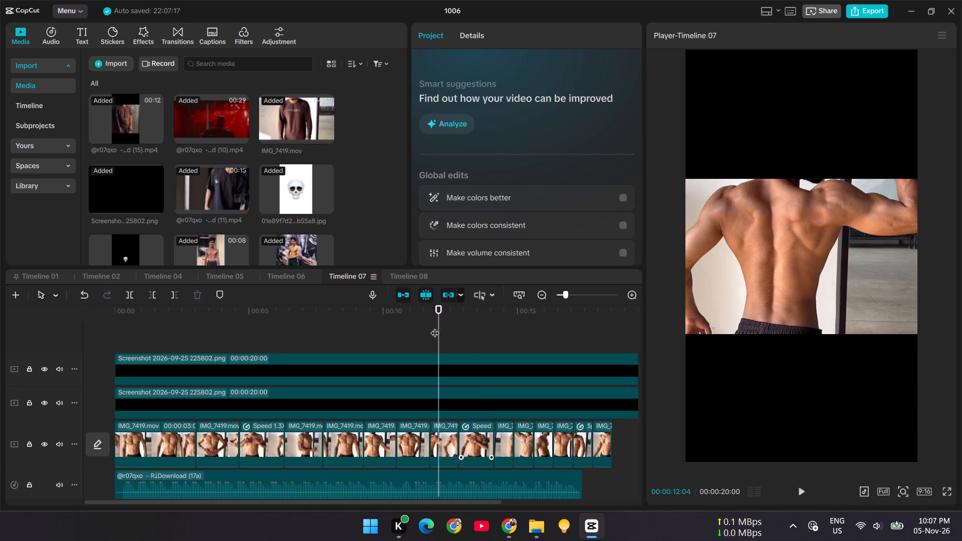
drag(437, 326, 420, 335)
key(space)
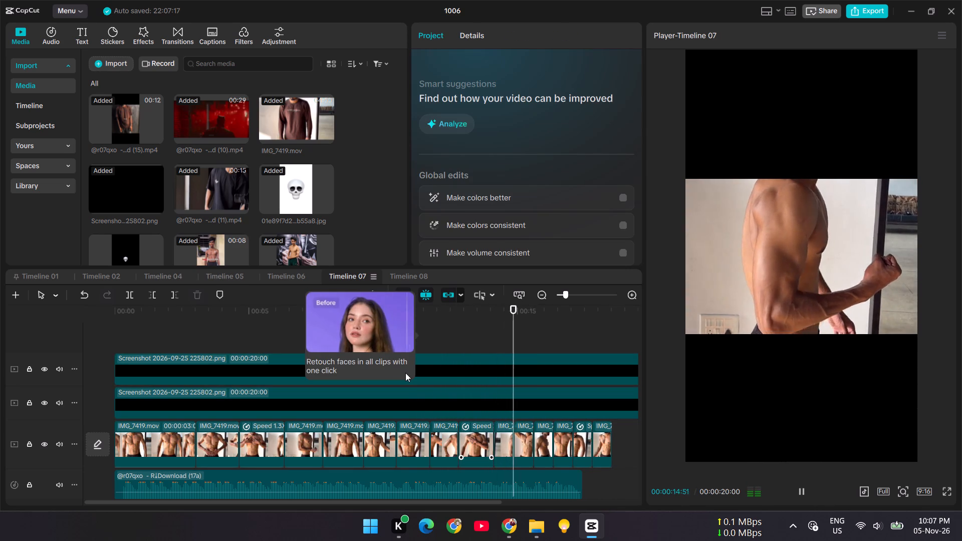
key(space)
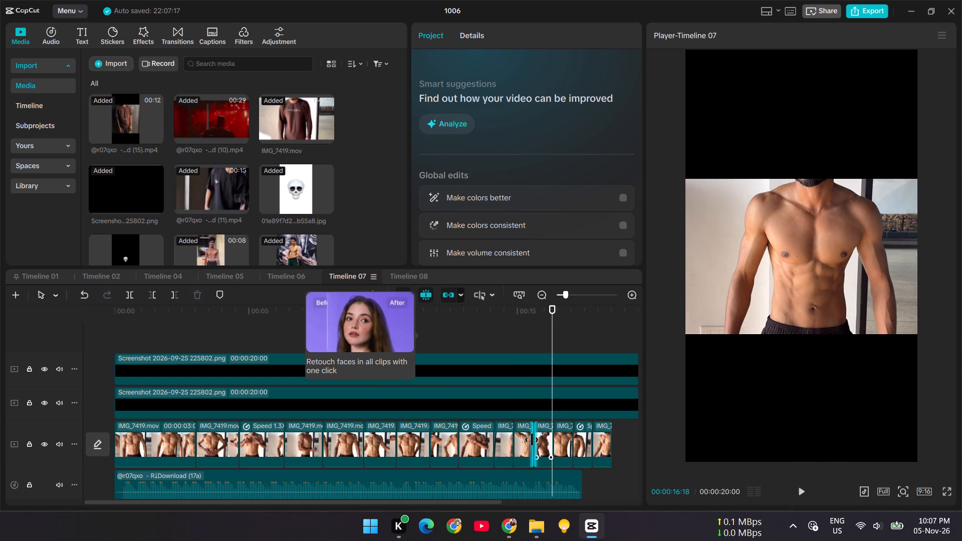
click(507, 442)
drag(507, 442, 559, 438)
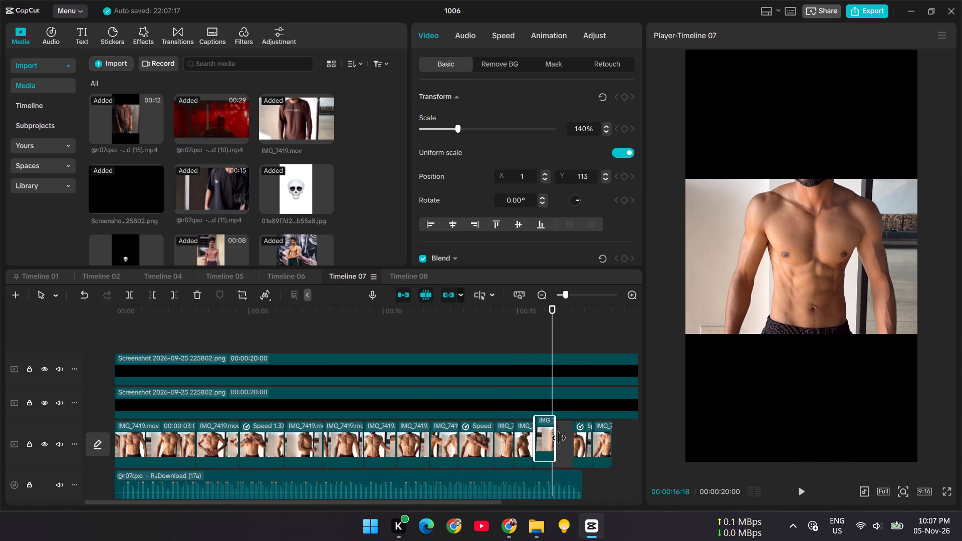
drag(559, 438, 603, 440)
Play the new order and swap the twelfth IMG_7419 clip with the speed-changed clip that follows it.
drag(555, 333, 458, 351)
key(space)
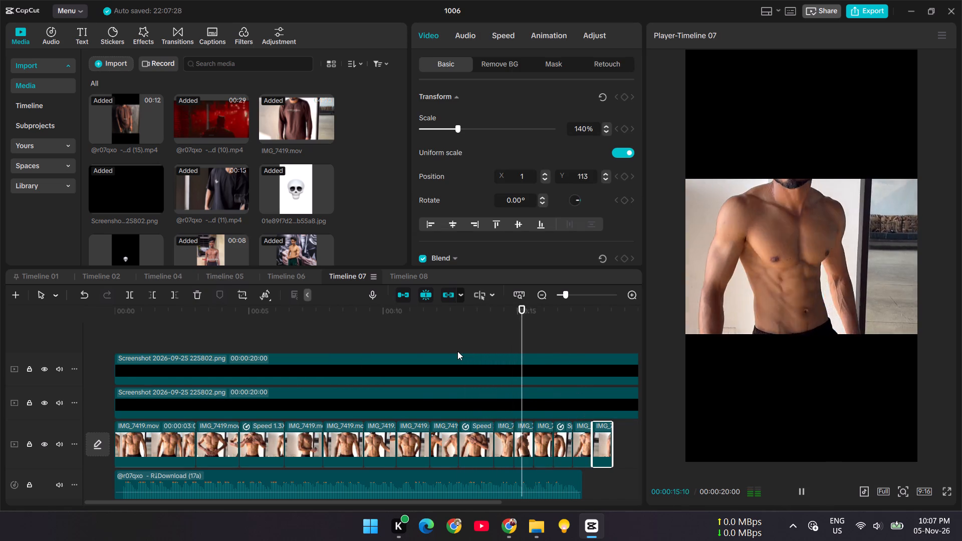
key(space)
key(space)
key(space)
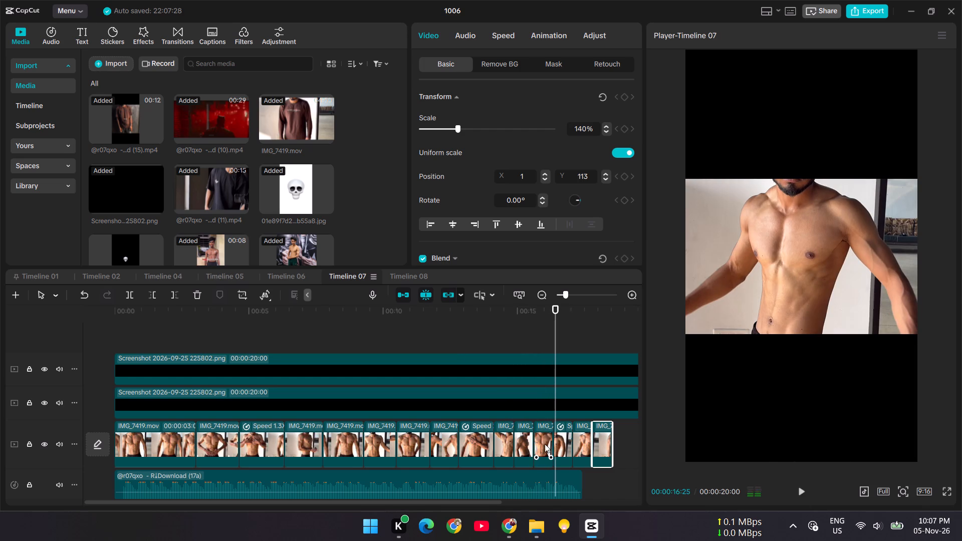
drag(547, 447, 544, 437)
click(540, 441)
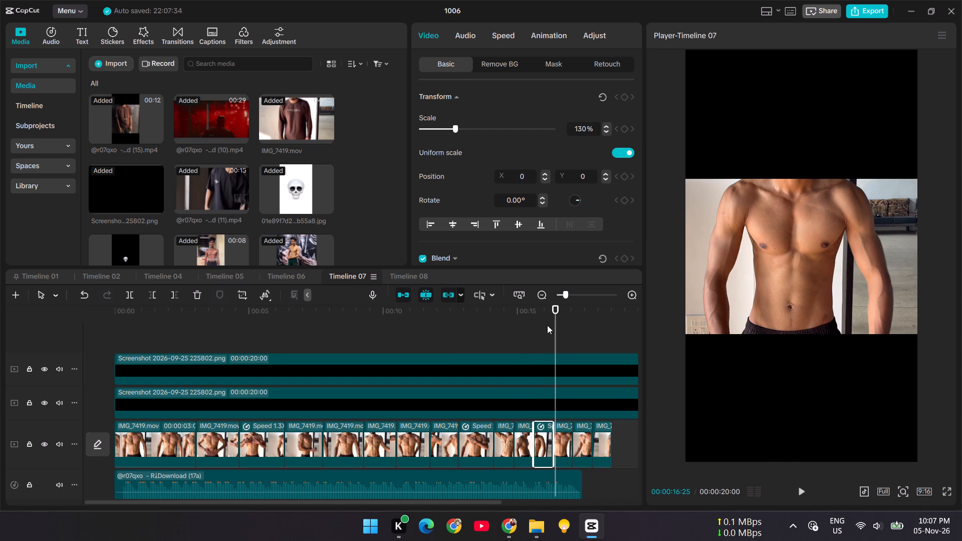
Play the swapped cut and move the thirteenth IMG_7419 clip to fourth place, directly after the Speed 1.3x clip.
drag(552, 323, 516, 342)
key(space)
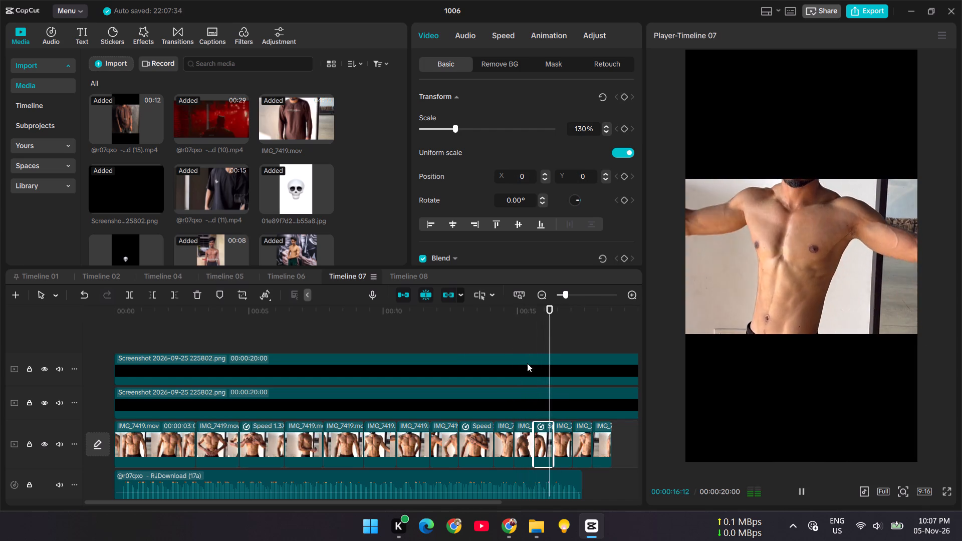
key(space)
drag(560, 445, 329, 448)
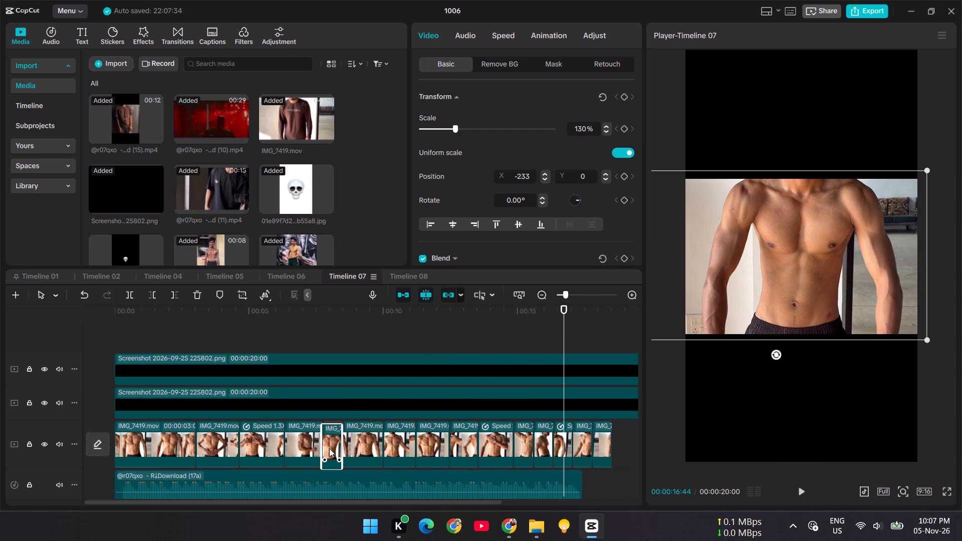
drag(329, 448, 301, 443)
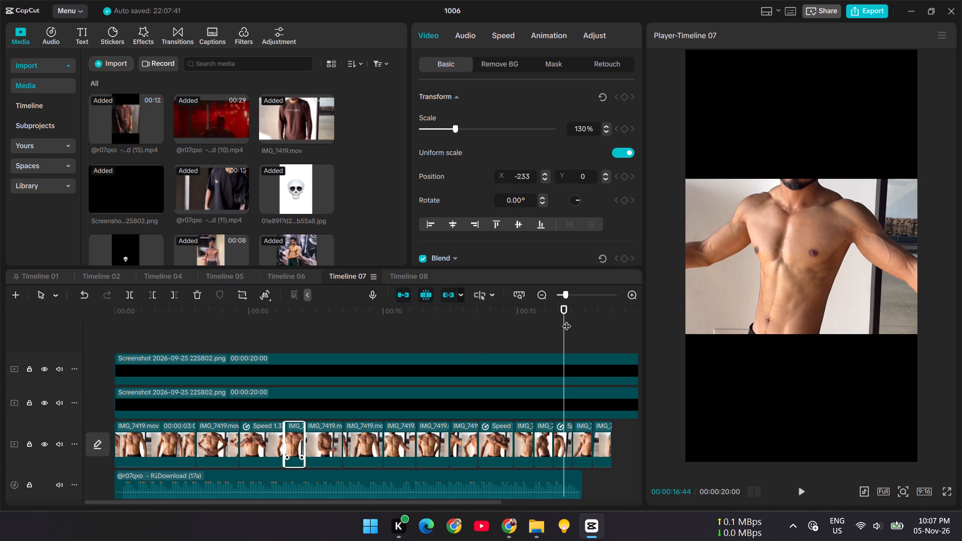
Play the fourth IMG_7419 clip against the music and extend both its end and start so it finishes at about 7.6 seconds.
drag(564, 322, 211, 360)
key(space)
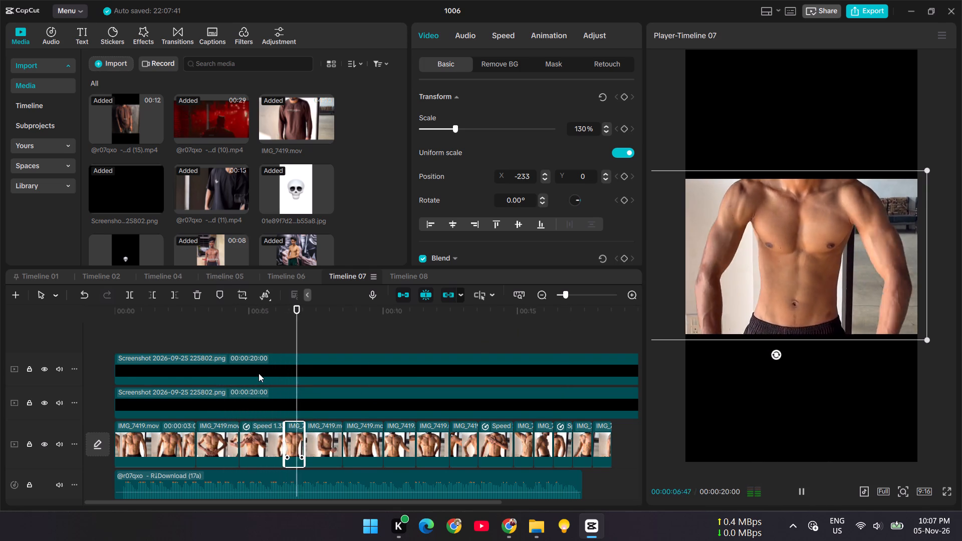
key(space)
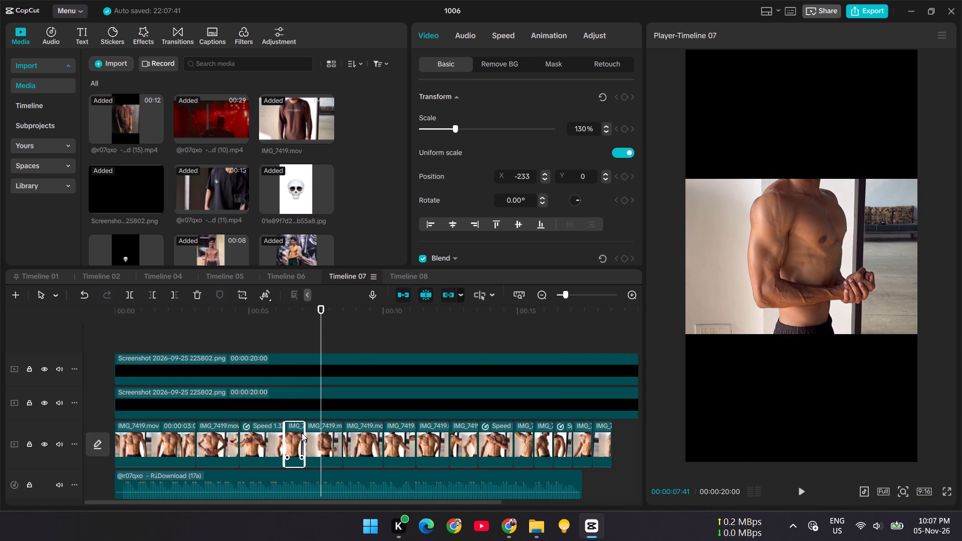
drag(302, 433, 306, 448)
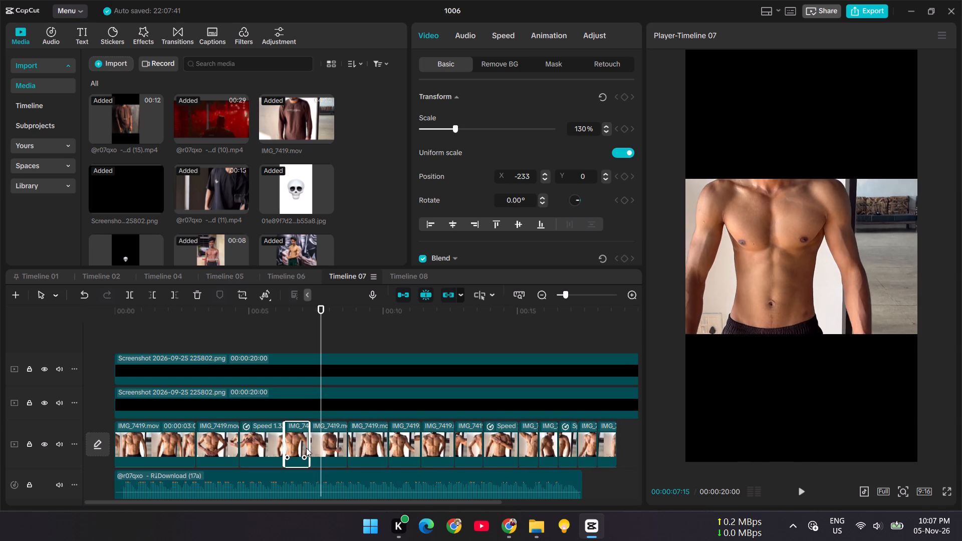
drag(306, 448, 304, 450)
drag(284, 438, 274, 448)
Play the retimed sequence and extend the end of the twelfth IMG_7419 clip to about 17.2 seconds.
drag(317, 327, 241, 362)
key(space)
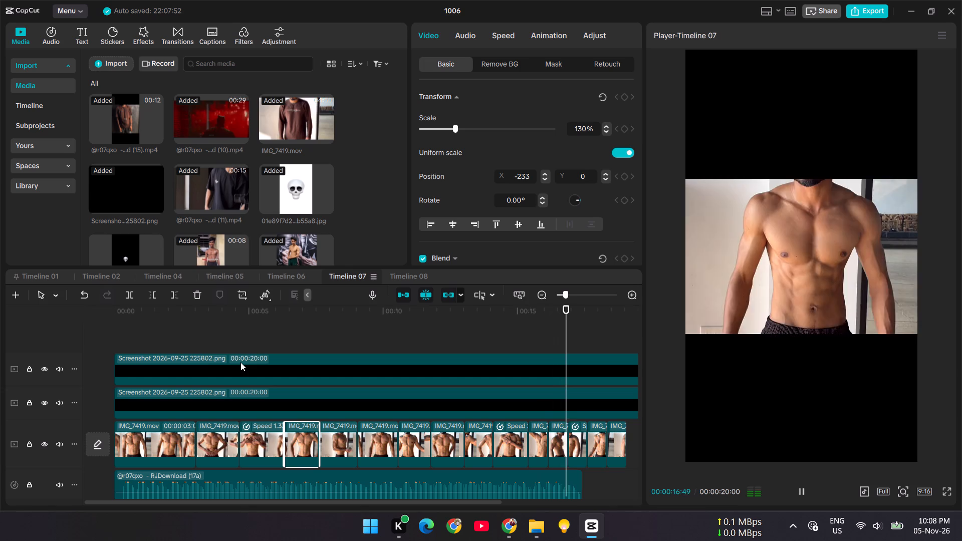
key(space)
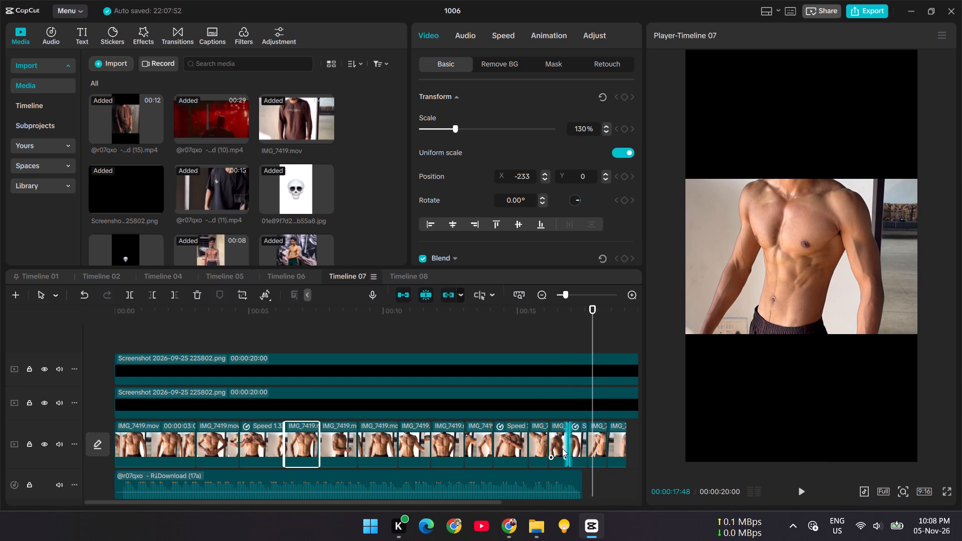
click(559, 444)
drag(568, 439, 577, 445)
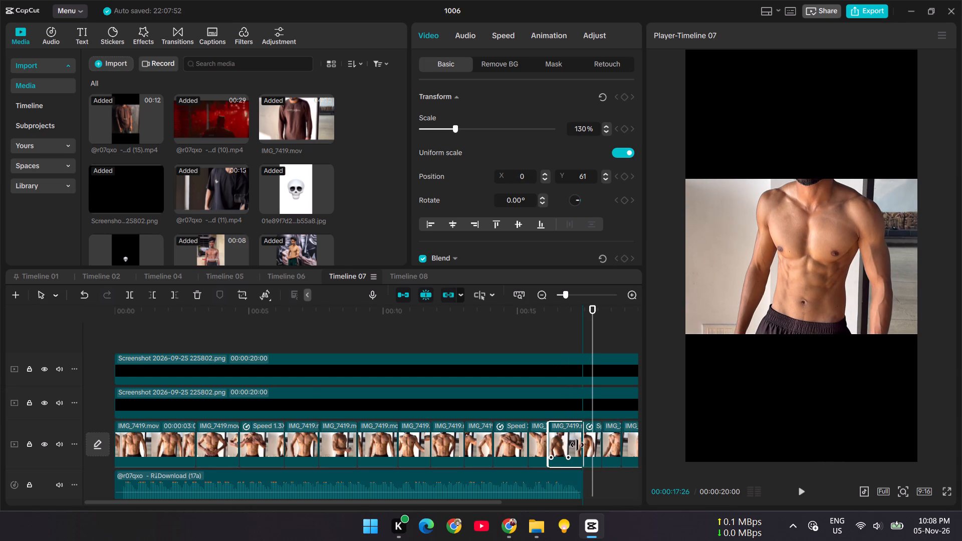
drag(577, 445, 574, 452)
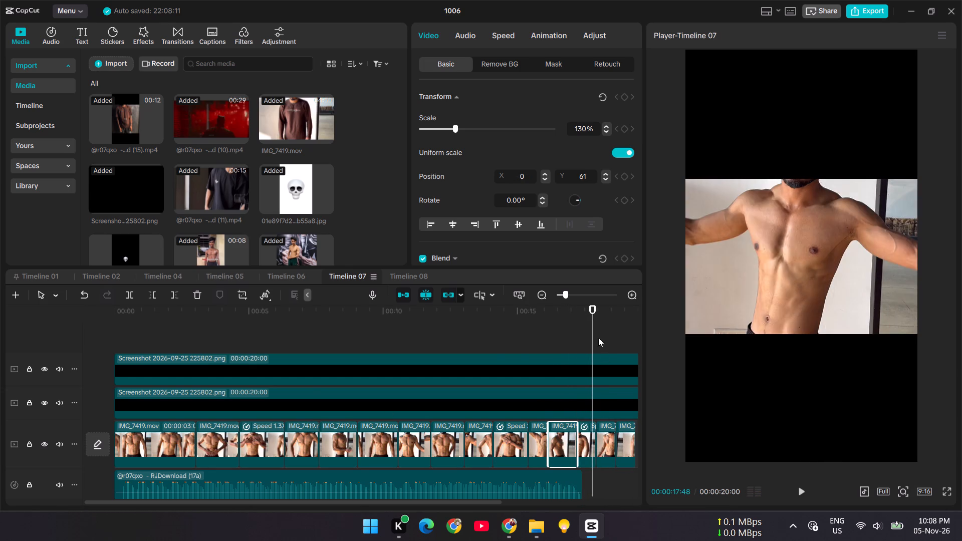
Trim the music's end to about 17.2 seconds, in line with the twelfth clip's end, and play the closing section.
drag(597, 338, 492, 357)
key(space)
click(565, 481)
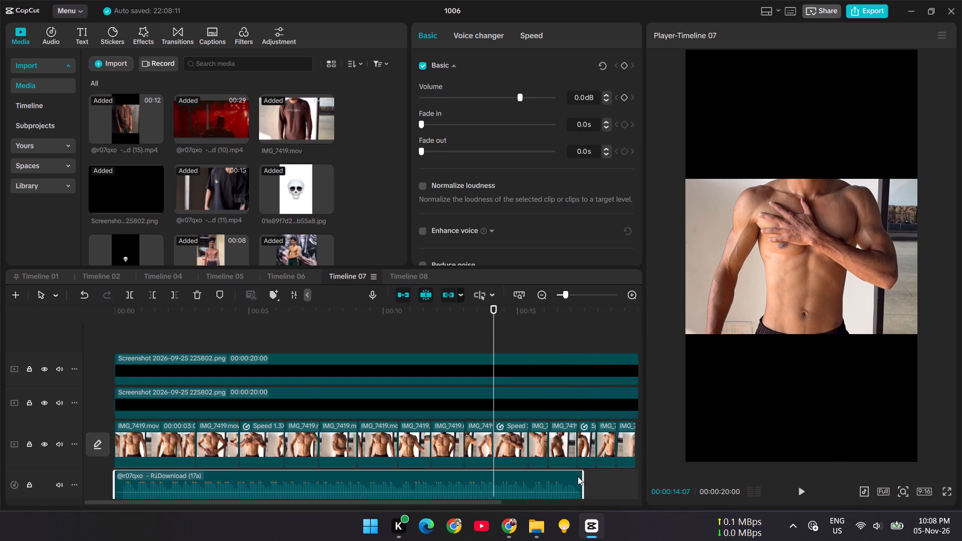
drag(583, 478, 575, 480)
key(space)
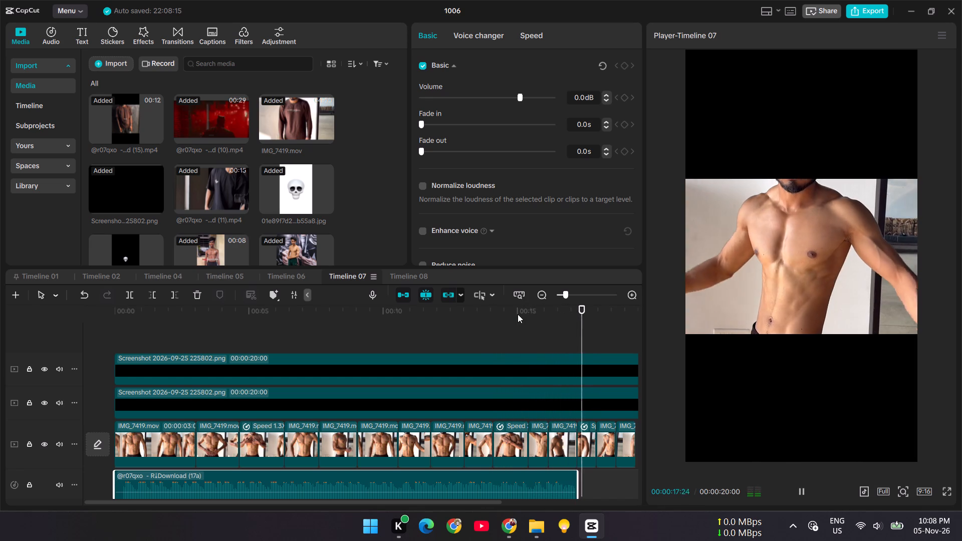
key(space)
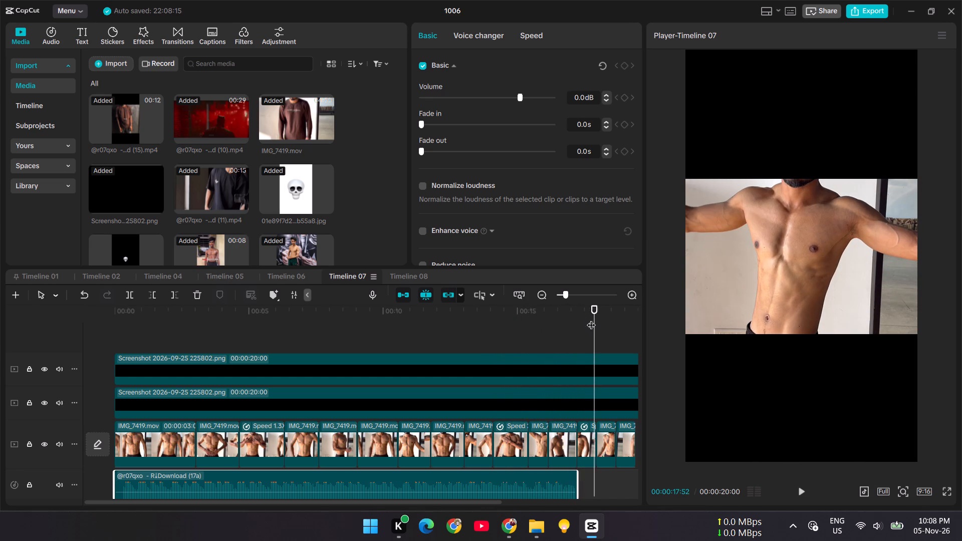
drag(591, 322, 491, 369)
key(space)
key(space)
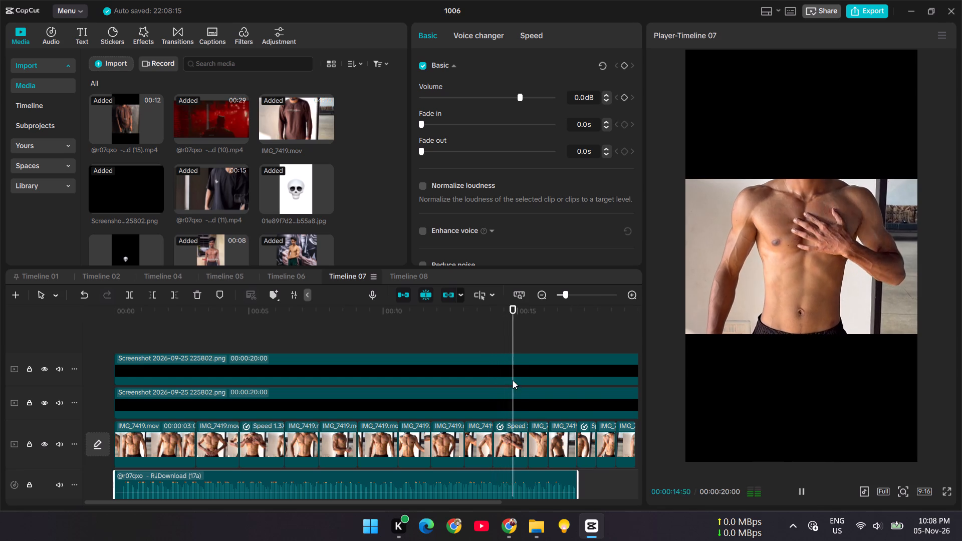
key(space)
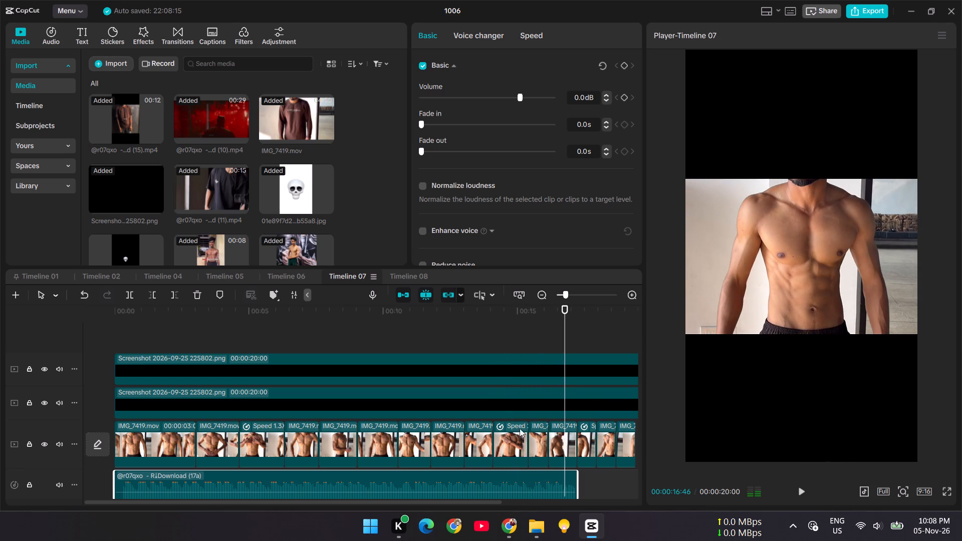
Play Timeline 07 repeatedly from the beginning, including in full screen, to check the cuts against the music.
drag(553, 327, 47, 398)
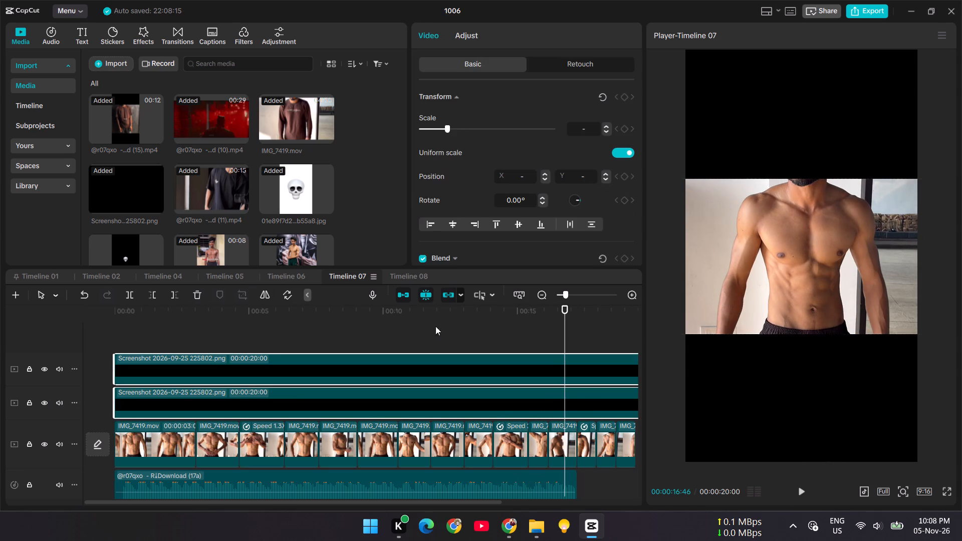
click(435, 326)
drag(436, 314, 35, 377)
key(space)
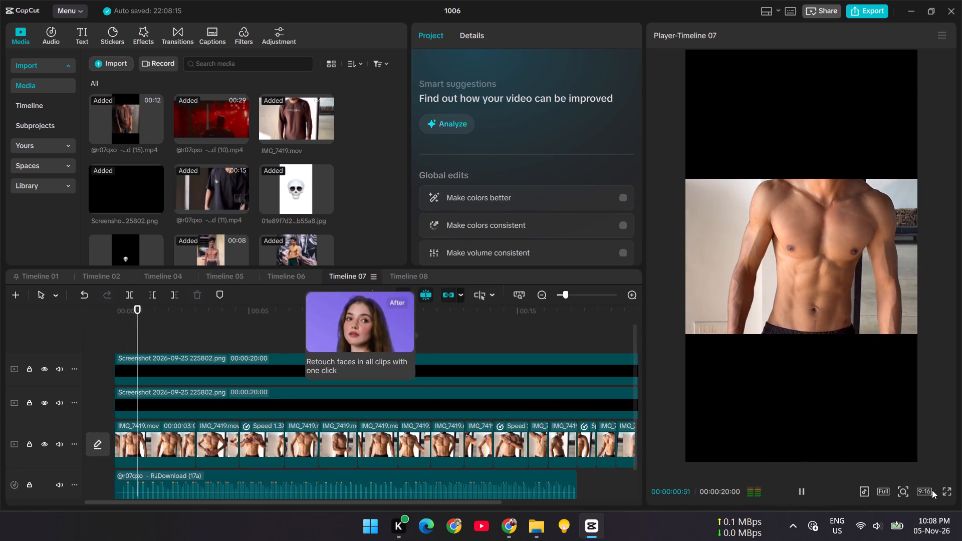
click(946, 491)
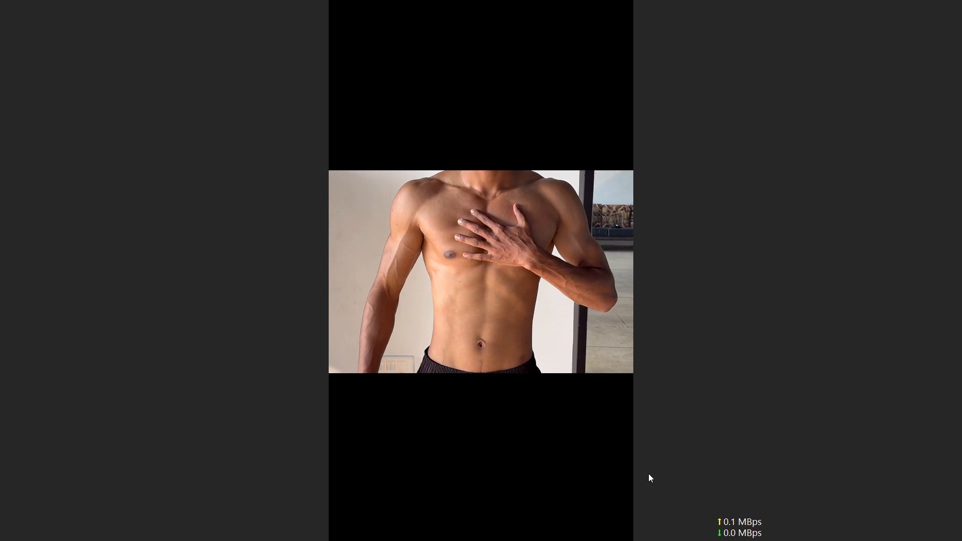
key(Escape)
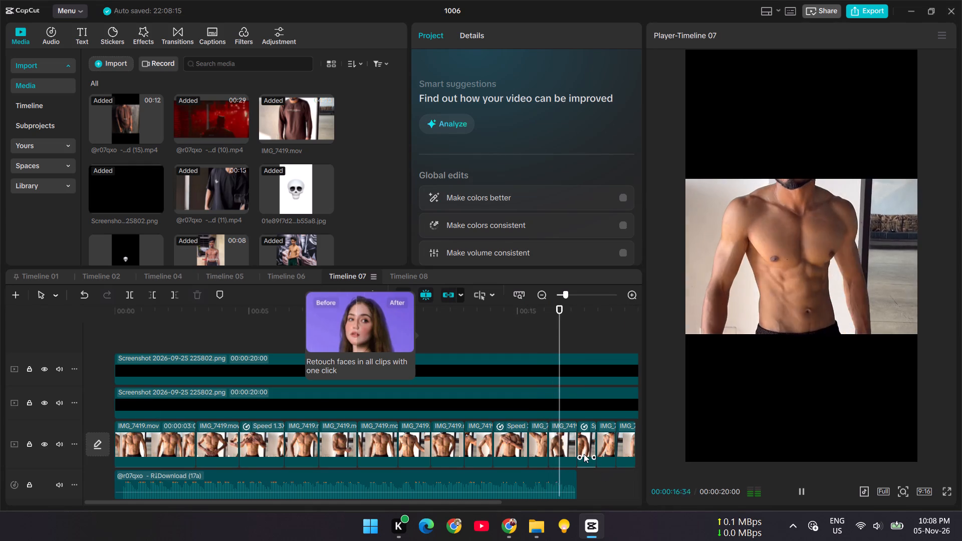
key(space)
drag(575, 313, 35, 384)
key(space)
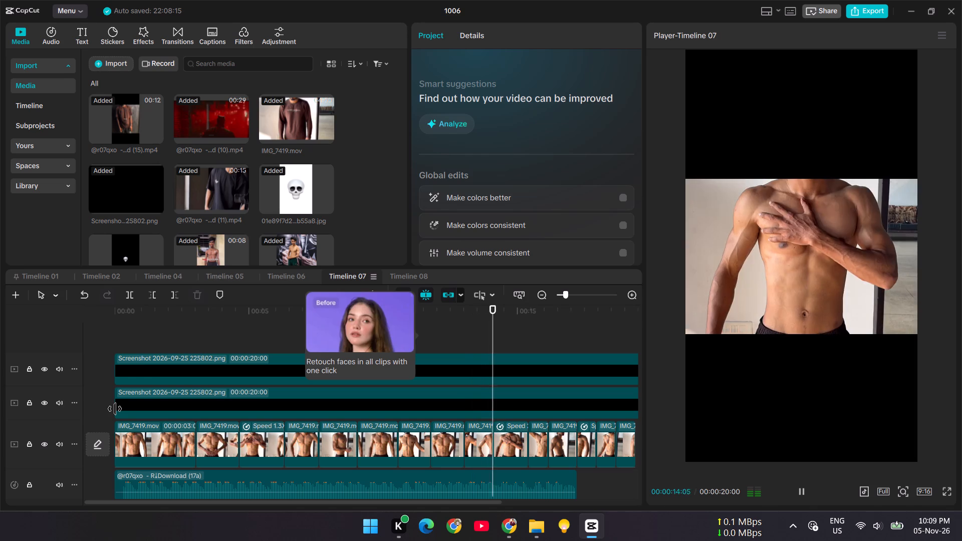
key(space)
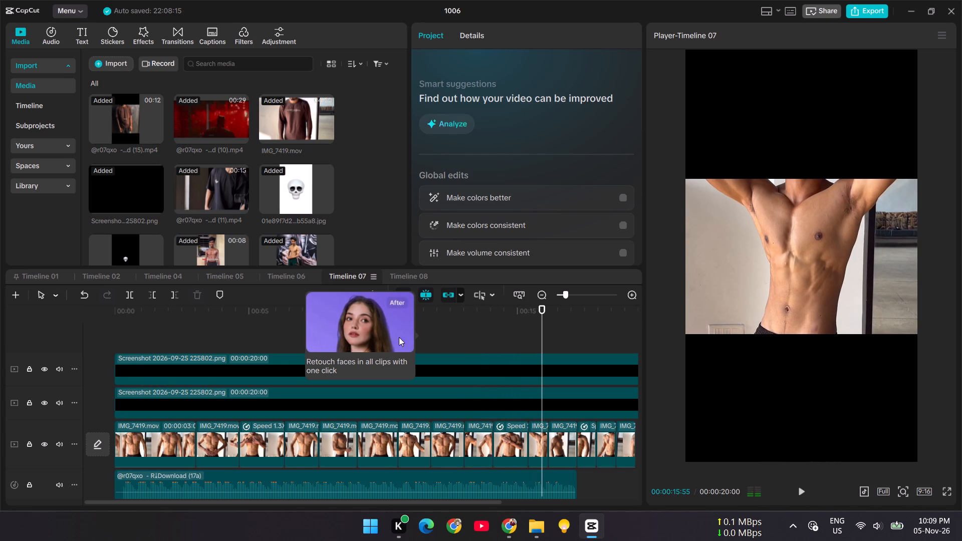
click(530, 319)
drag(534, 315, 7, 382)
key(space)
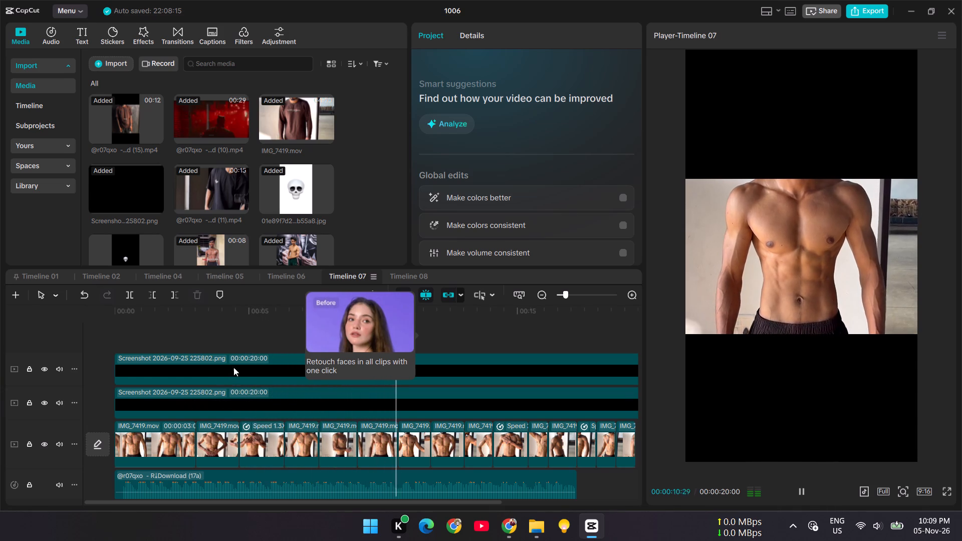
scroll(238, 362, up, 5)
key(space)
Copy the Adjust1 adjustment layer from Timeline 01 to the start of Timeline 07 and play the adjusted edit.
click(33, 274)
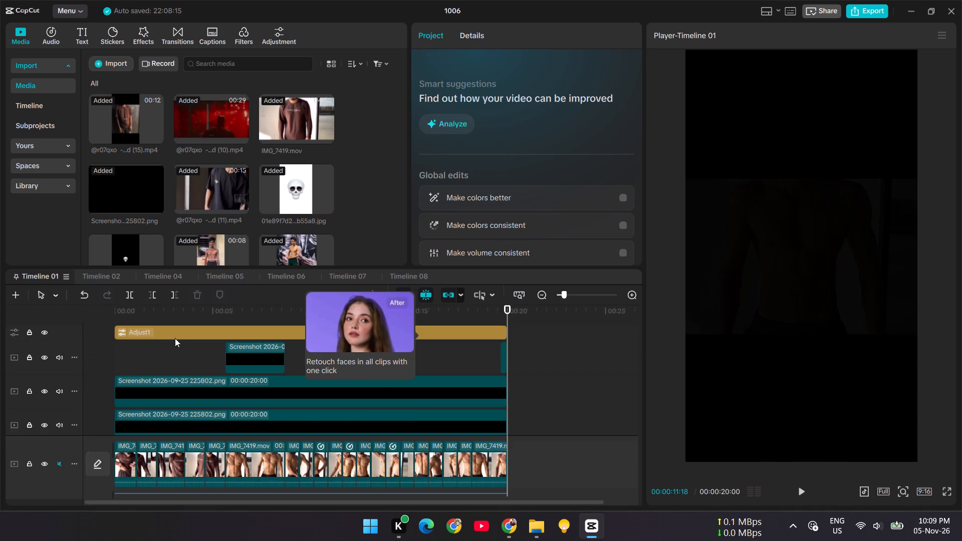
click(175, 333)
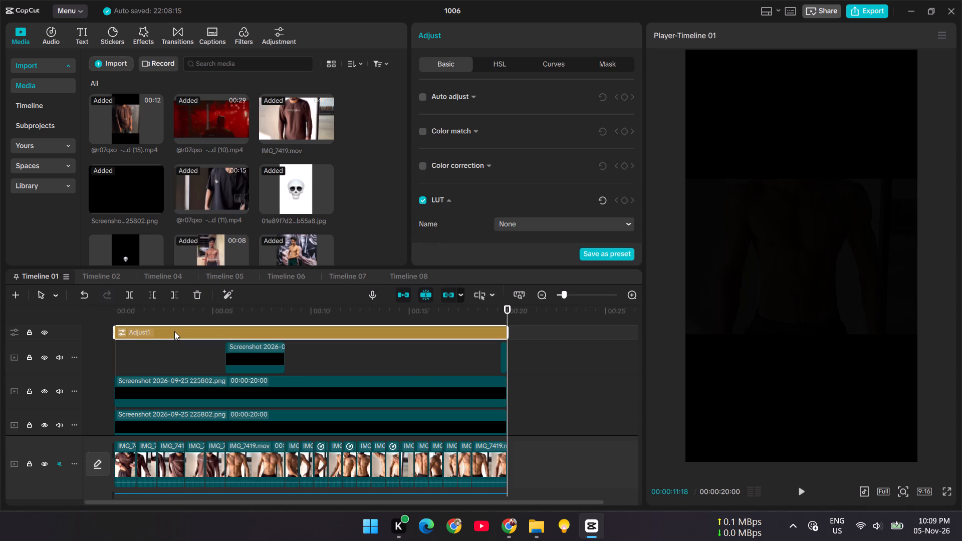
key(ctrl+c)
click(351, 273)
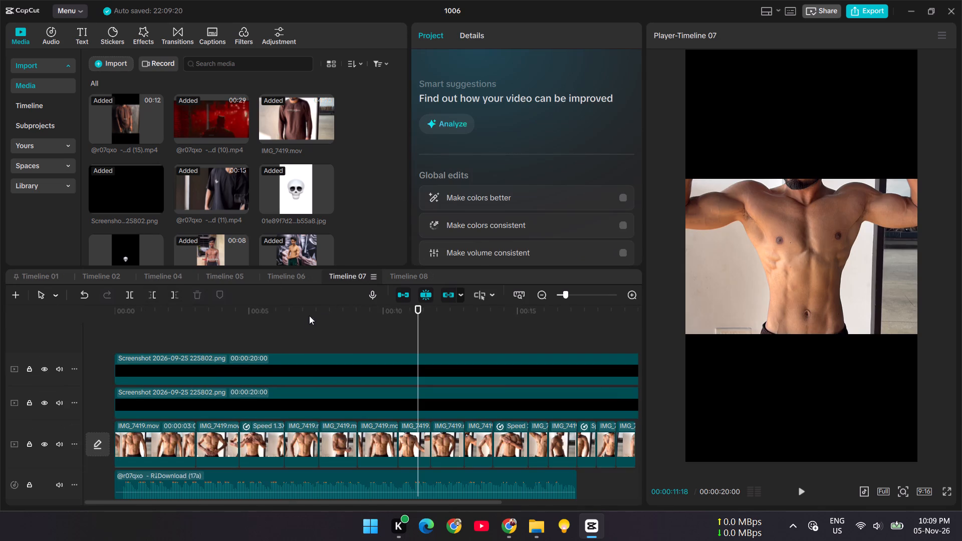
drag(417, 313, 0, 411)
key(ctrl+v)
key(space)
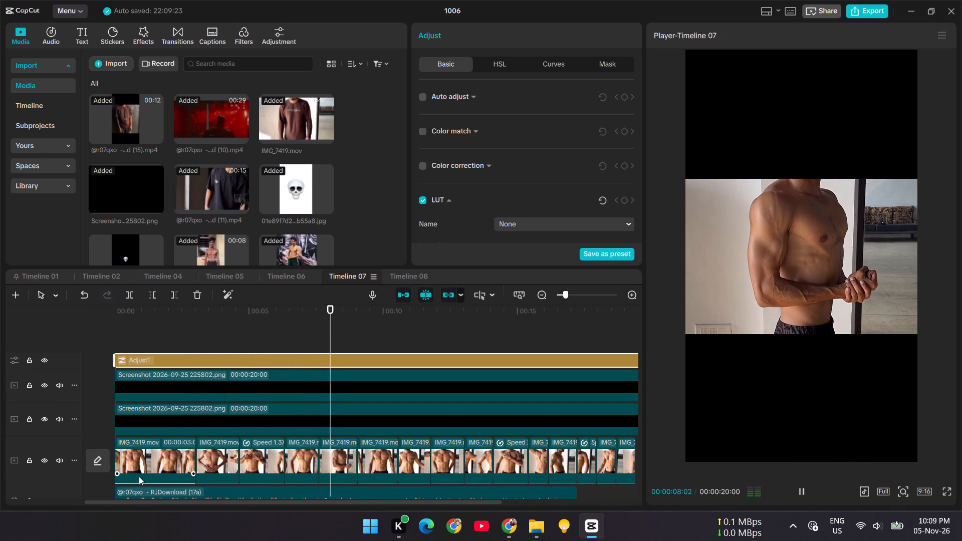
key(space)
drag(335, 322, 281, 364)
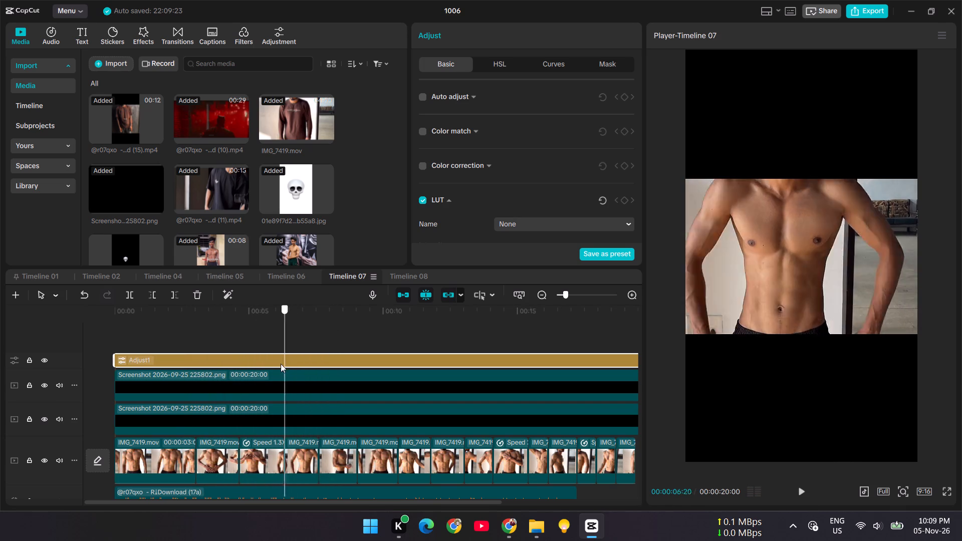
Add Position keyframes near the end of the fourth IMG_7419 clip, at 00:00:07:36 and 00:00:07:13.
drag(281, 364, 299, 382)
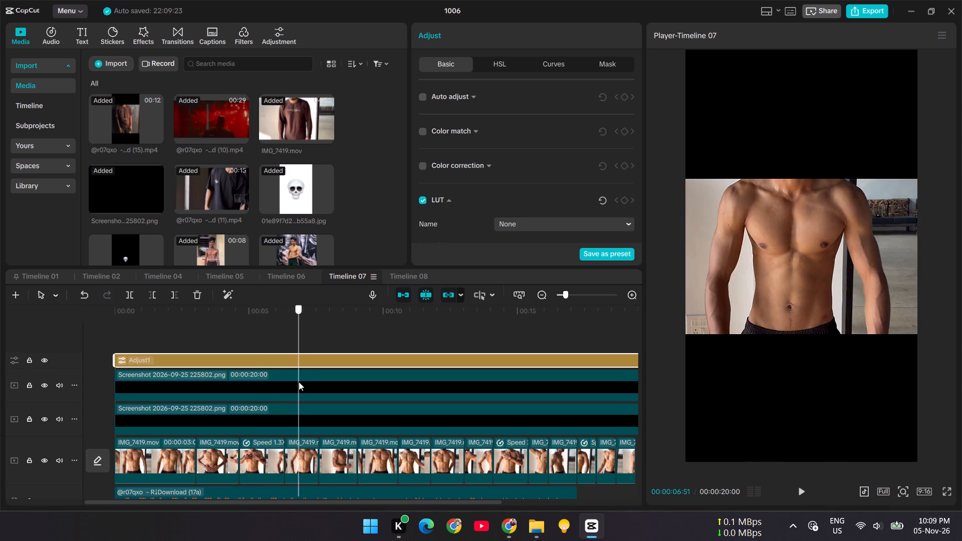
drag(299, 382, 312, 381)
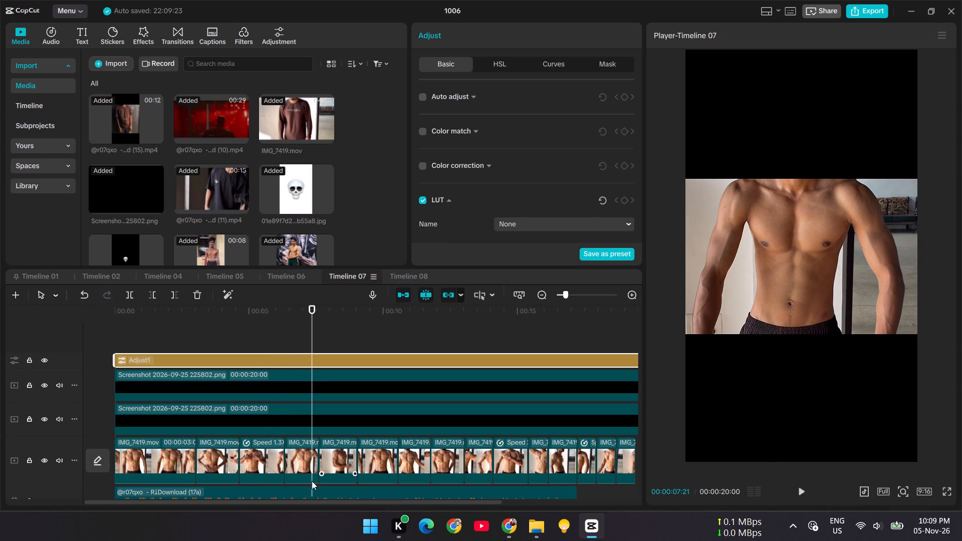
click(304, 464)
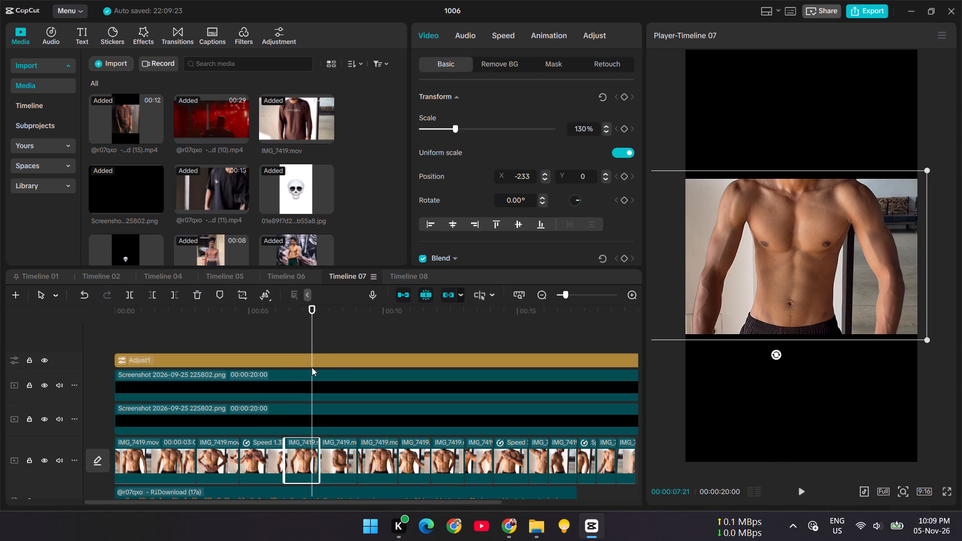
click(309, 322)
drag(309, 322, 320, 329)
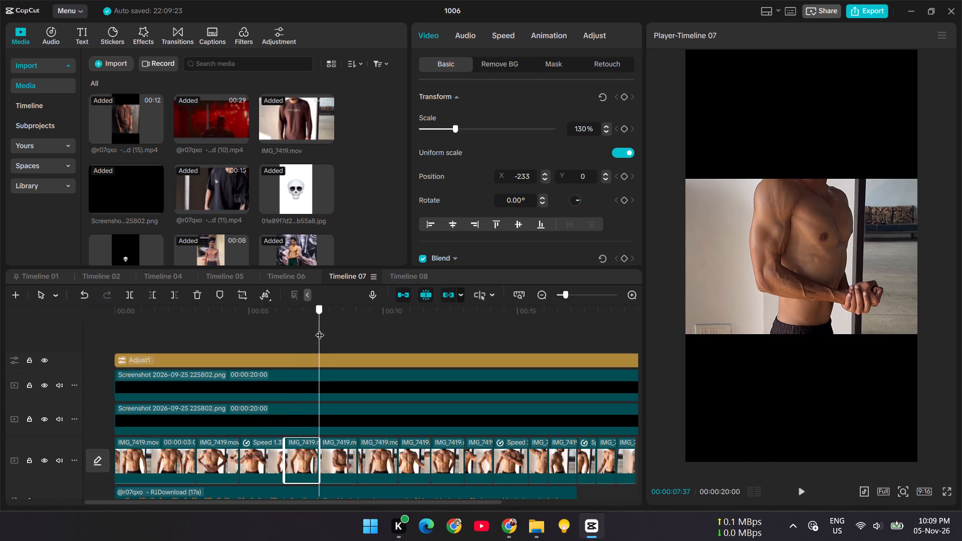
drag(320, 329, 319, 331)
key(Left)
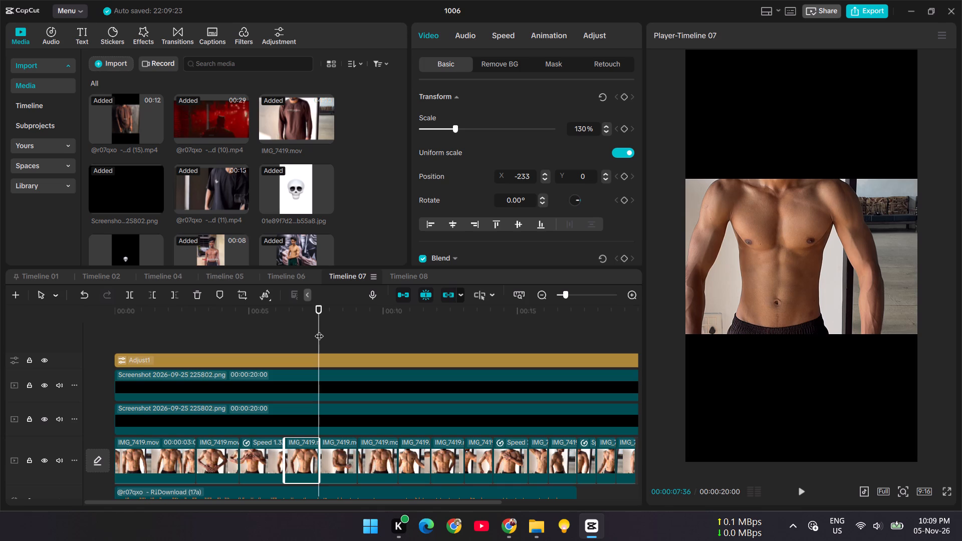
click(626, 178)
drag(322, 316, 317, 319)
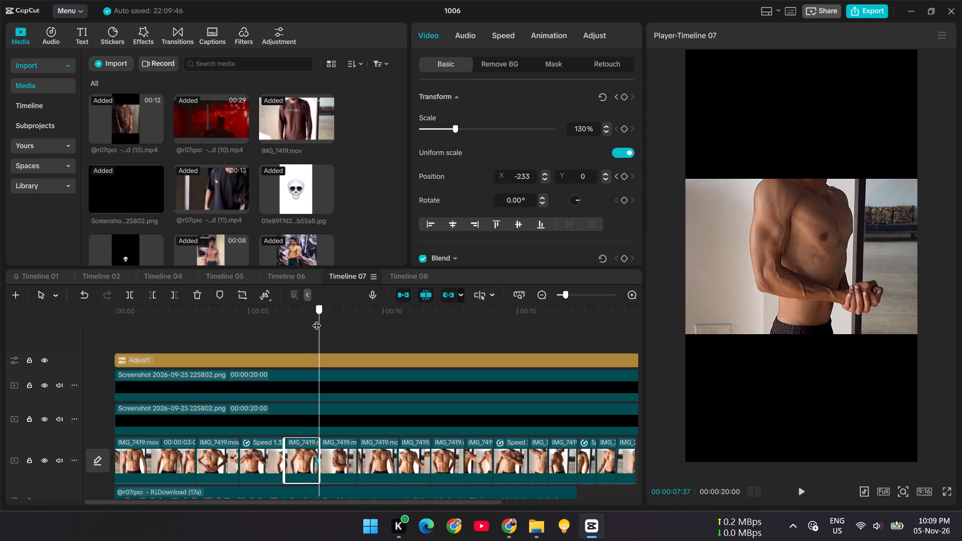
drag(317, 319, 308, 324)
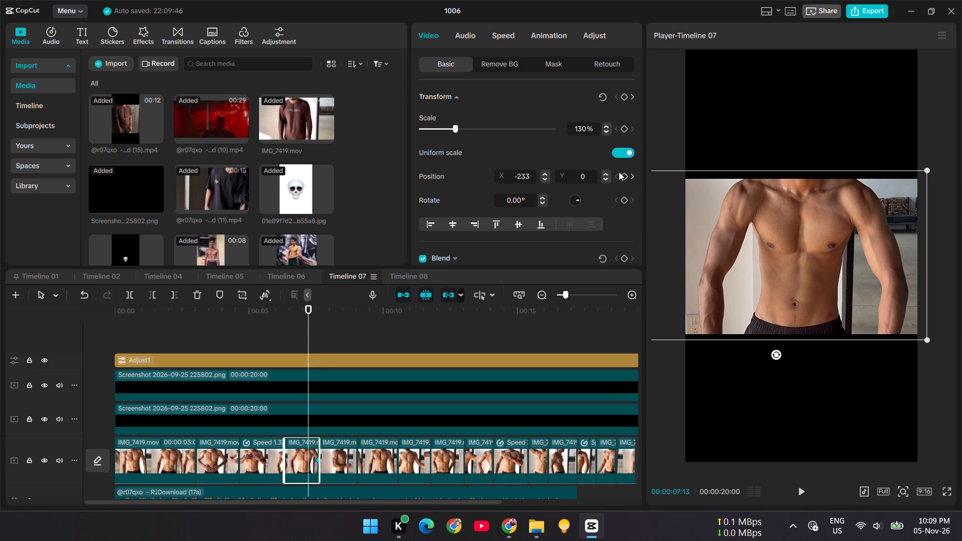
click(629, 176)
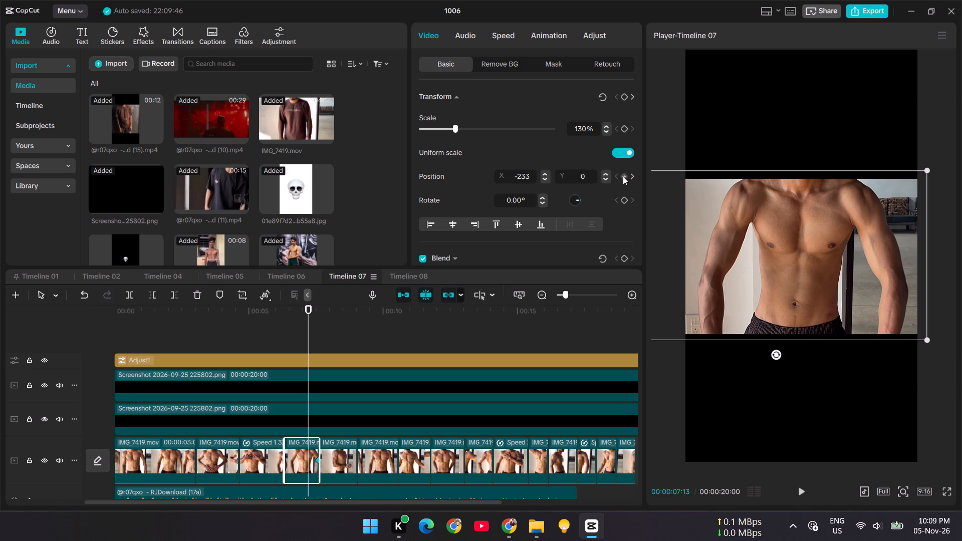
click(623, 176)
key(Right)
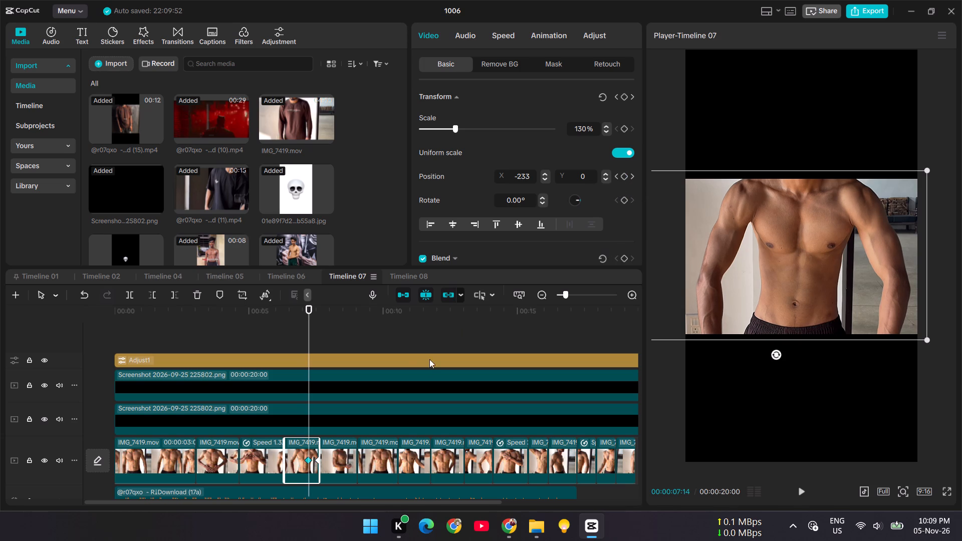
At the fourth IMG_7419 clip's 00:00:07:36 keyframe, shift the picture horizontally to Position X -82 with Y at 0.
key(Up)
key(Down)
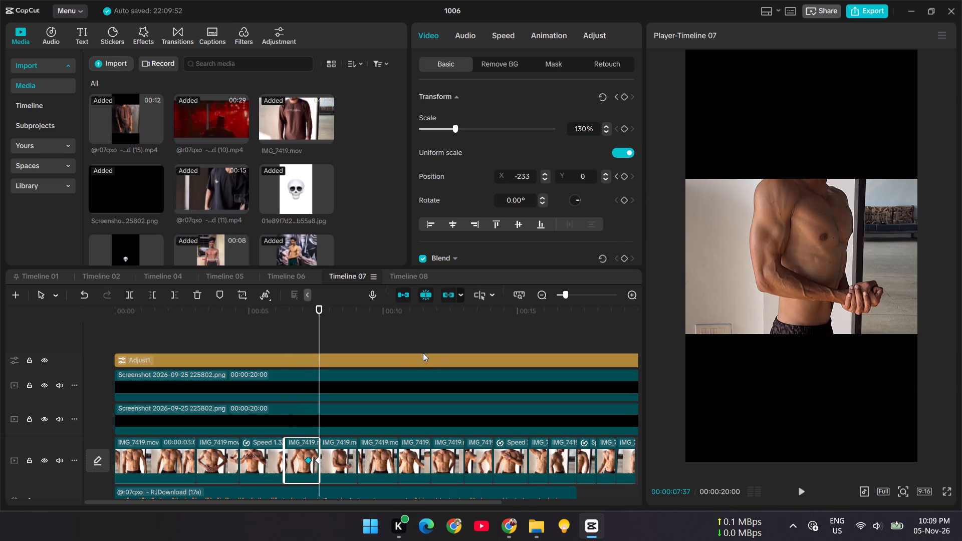
key(Left)
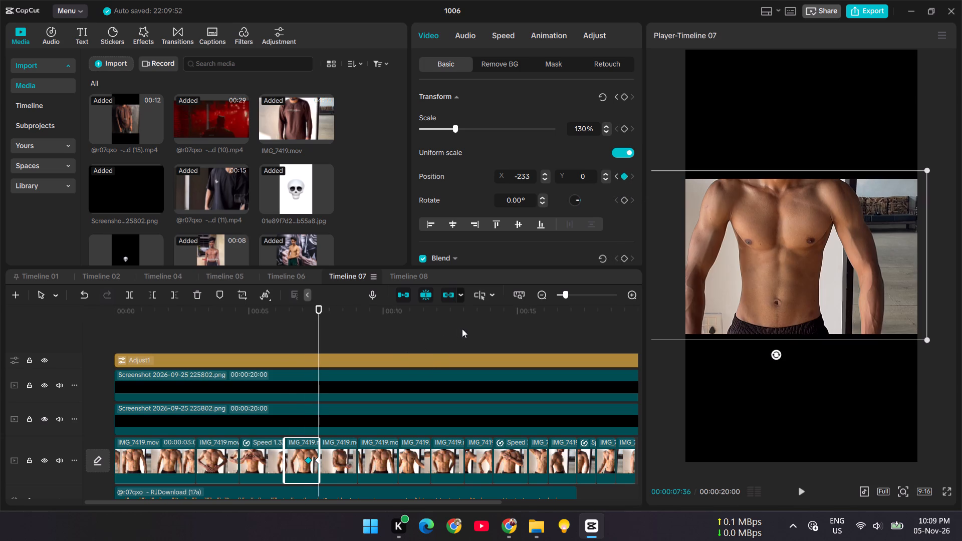
key(Left)
key(Left)
key(Left)
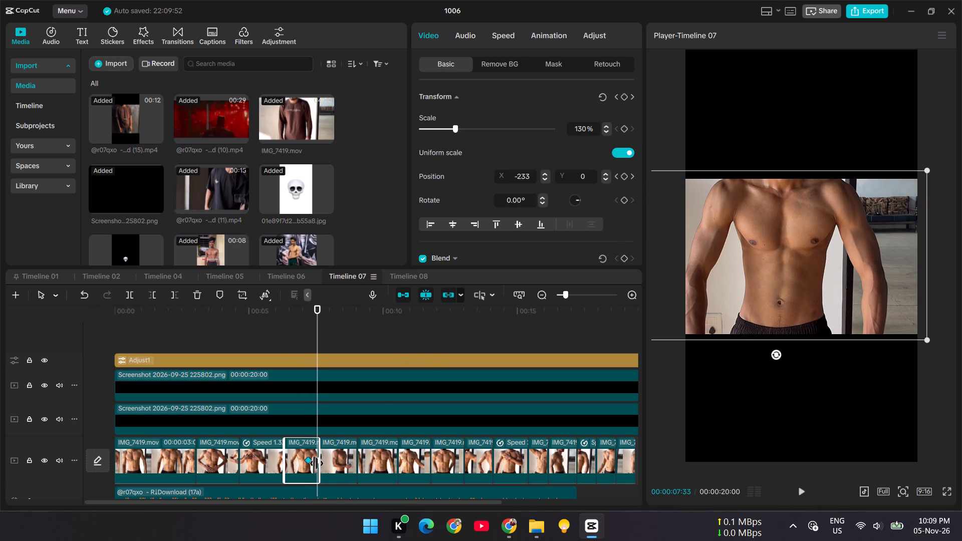
click(319, 462)
click(318, 463)
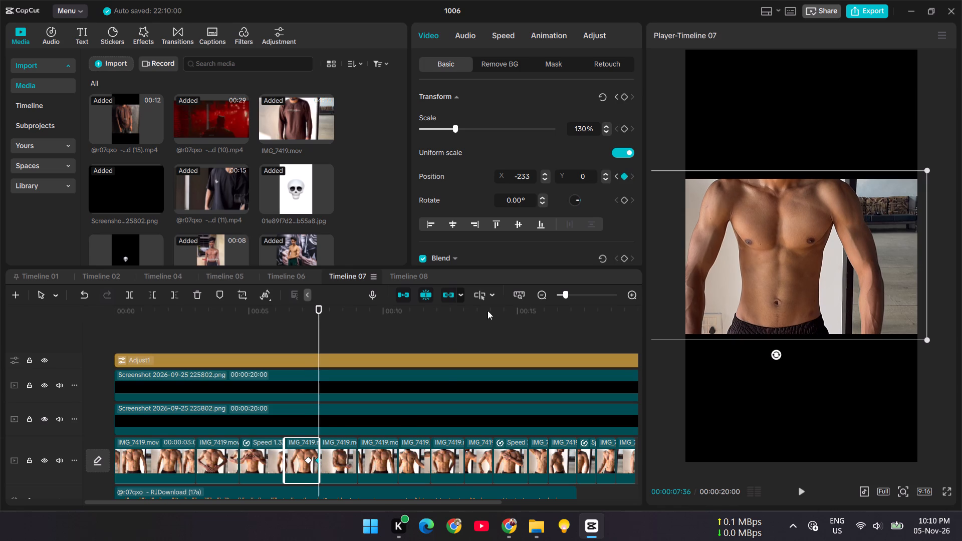
drag(724, 299, 735, 302)
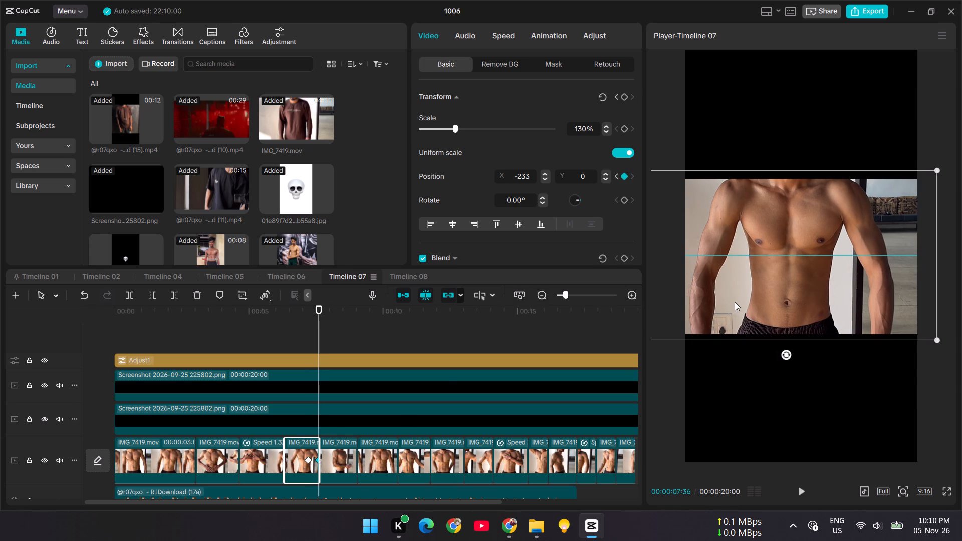
drag(735, 302, 738, 303)
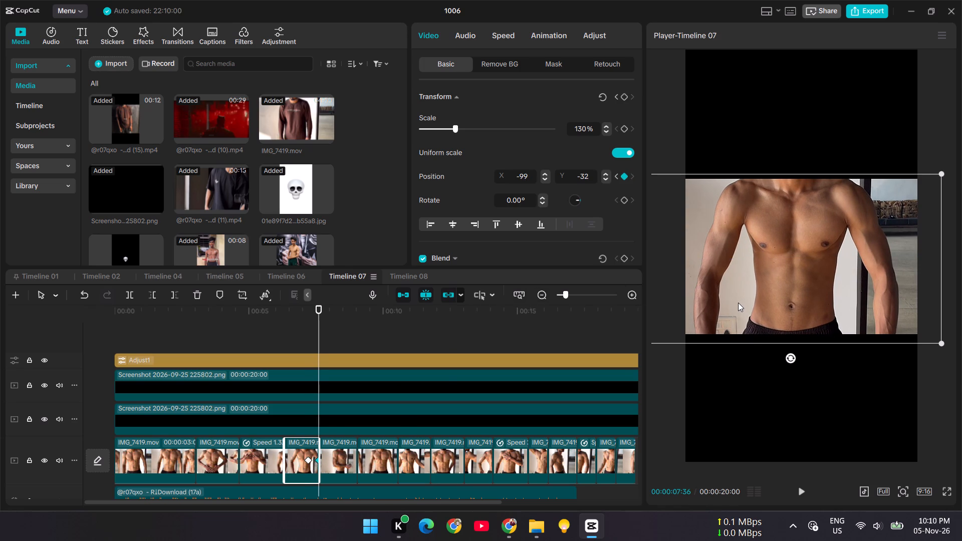
key(ctrl+z)
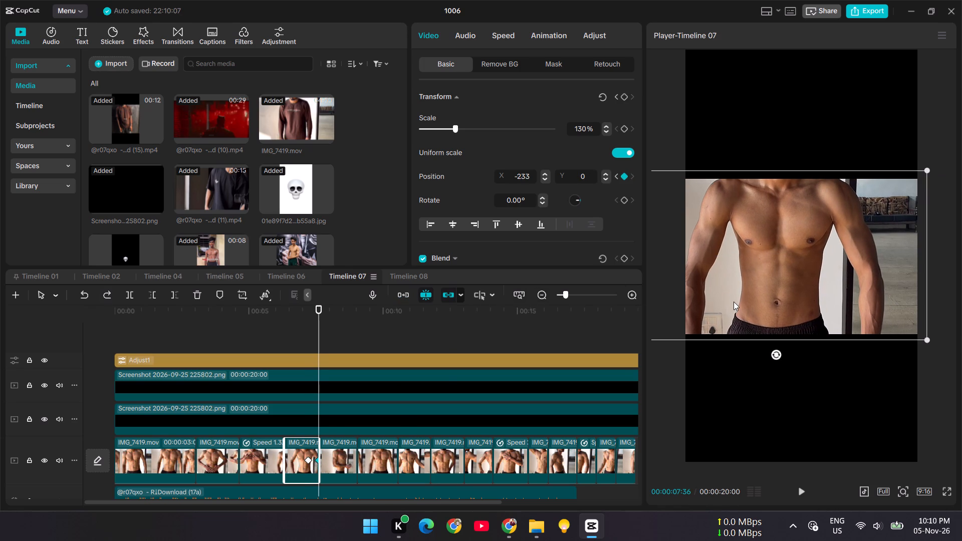
drag(734, 279, 748, 278)
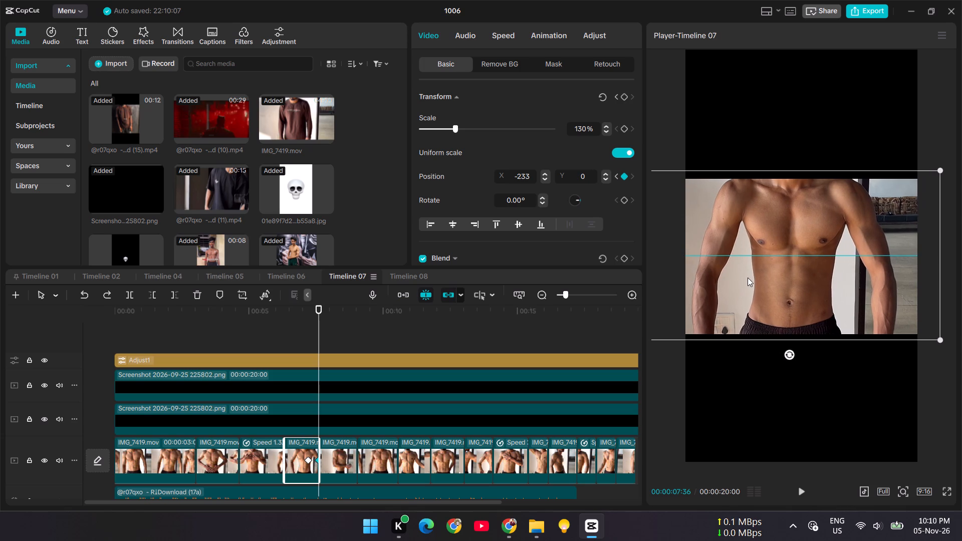
drag(748, 278, 750, 278)
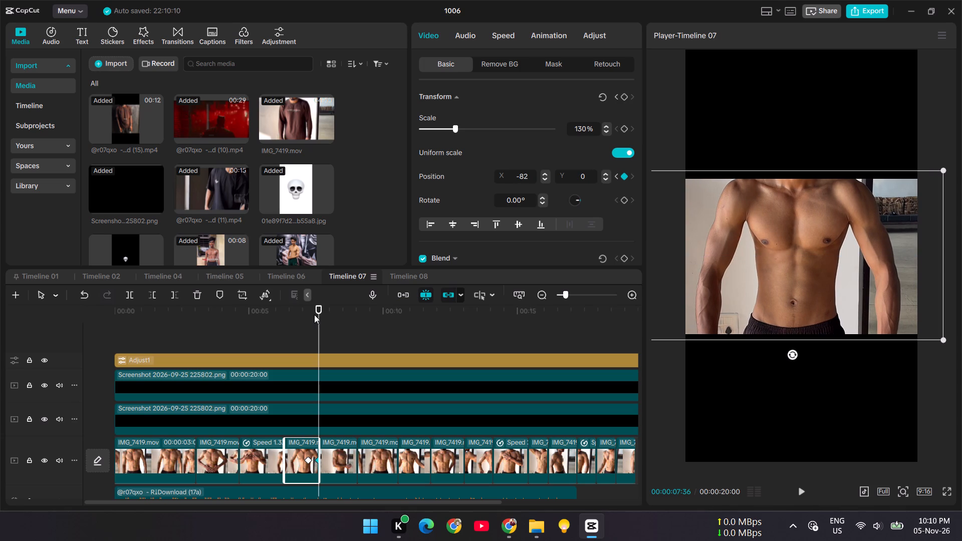
Play Timeline 07 from just before the fourth clip and again from the beginning to check the new movement and framing.
drag(313, 315, 273, 323)
key(space)
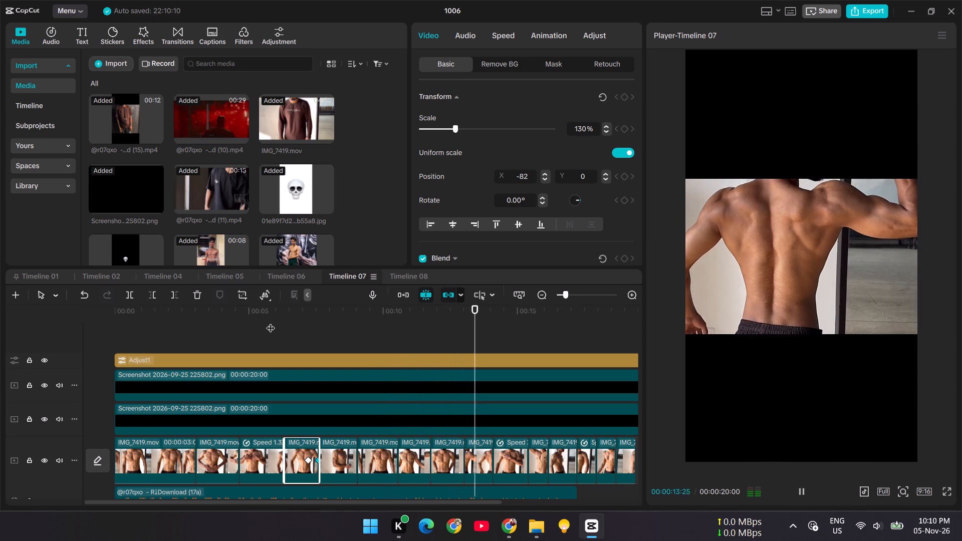
key(space)
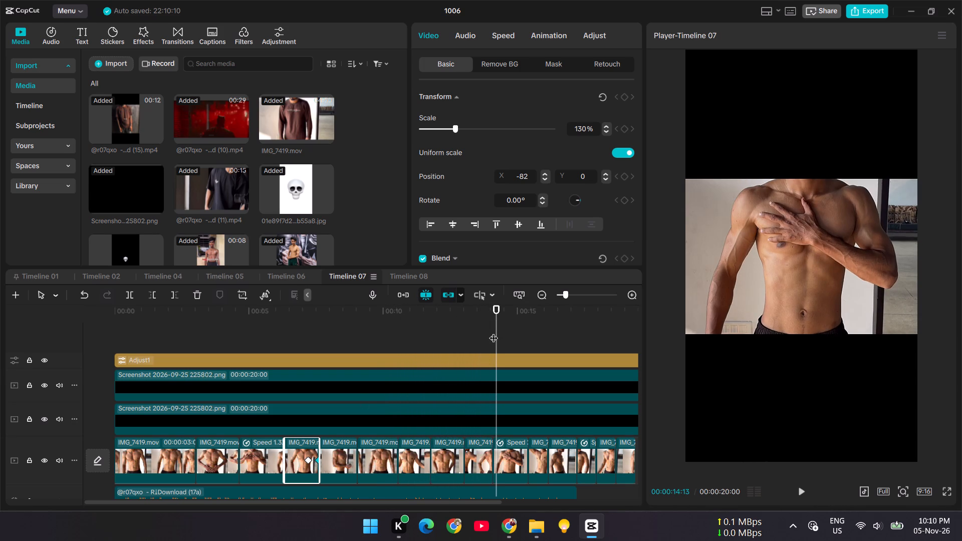
drag(495, 332, 470, 345)
click(483, 462)
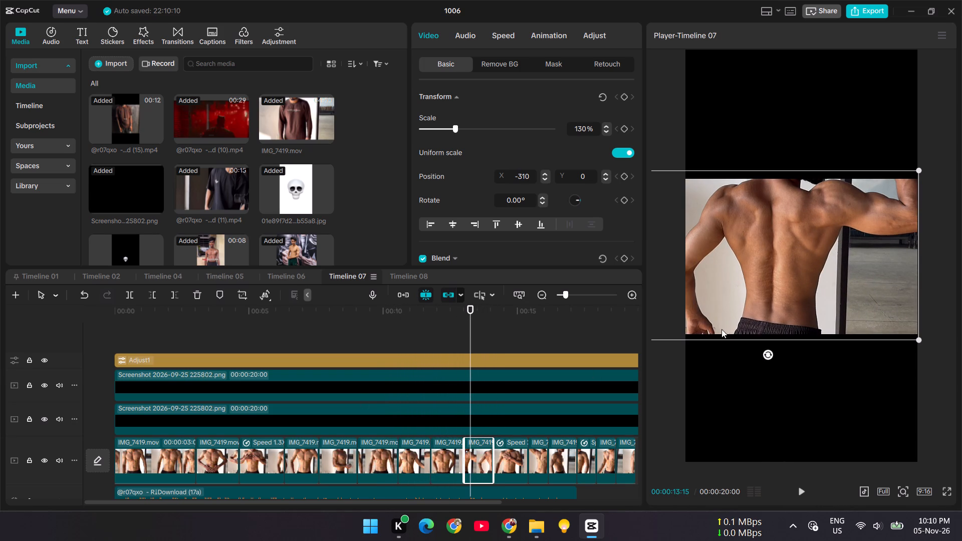
drag(461, 328, 38, 353)
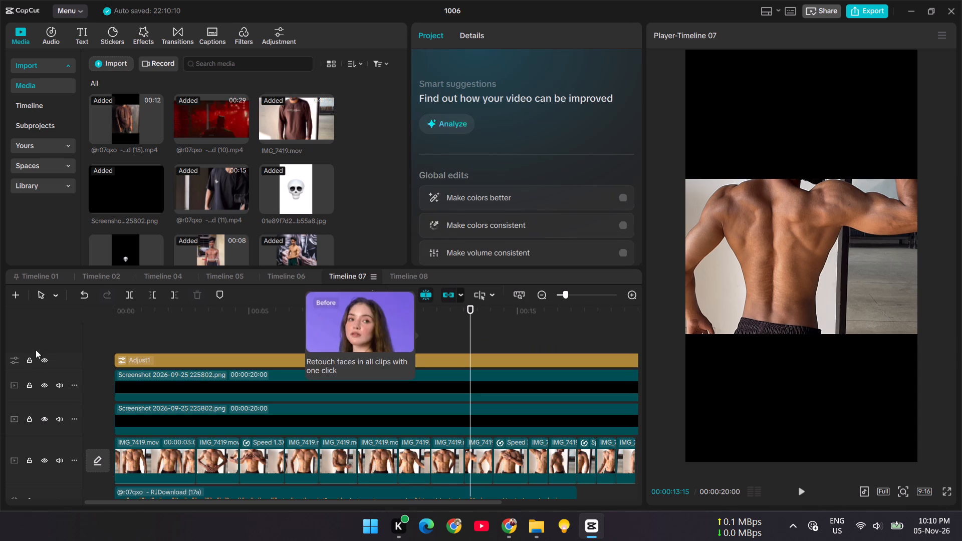
drag(187, 324, 62, 329)
drag(148, 314, 85, 316)
key(space)
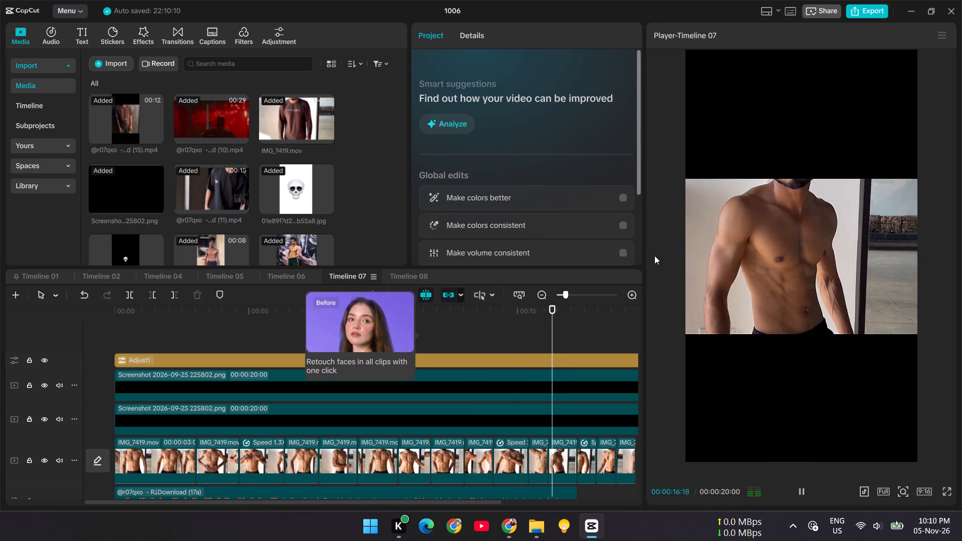
key(space)
Trim both black Screenshot overlays and the Adjust1 layer to end at 00:00:17:14, in line with the music's end.
scroll(584, 326, down, 3)
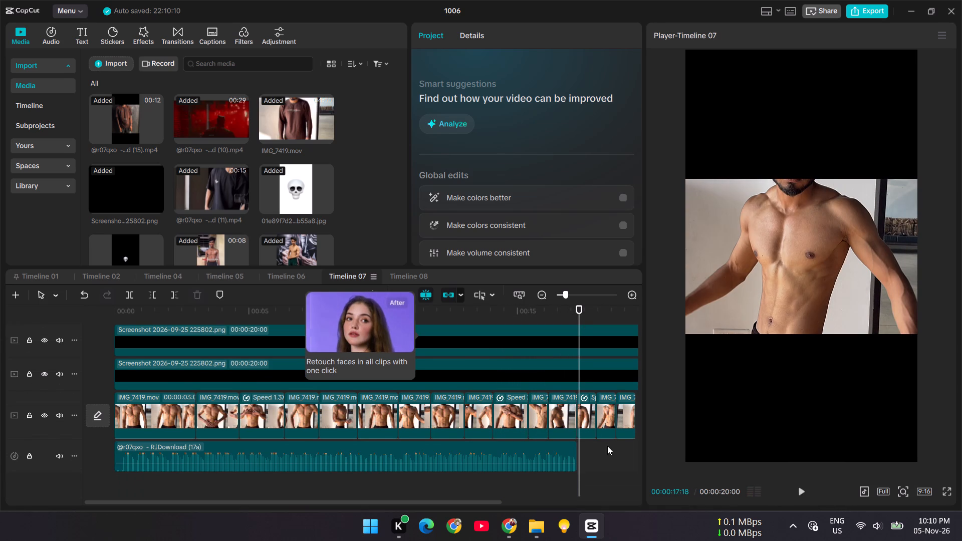
scroll(615, 458, up, 2)
drag(579, 315, 489, 375)
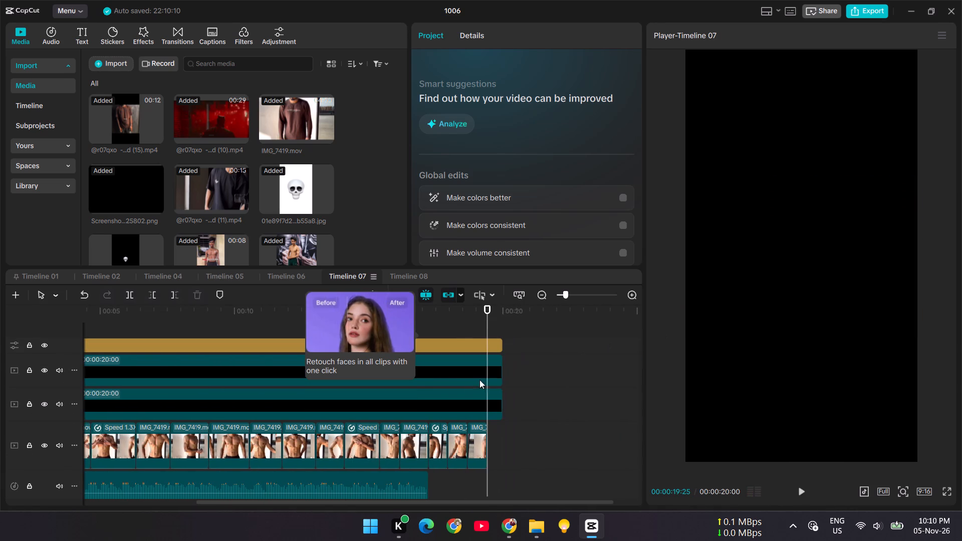
click(435, 397)
drag(504, 394, 427, 407)
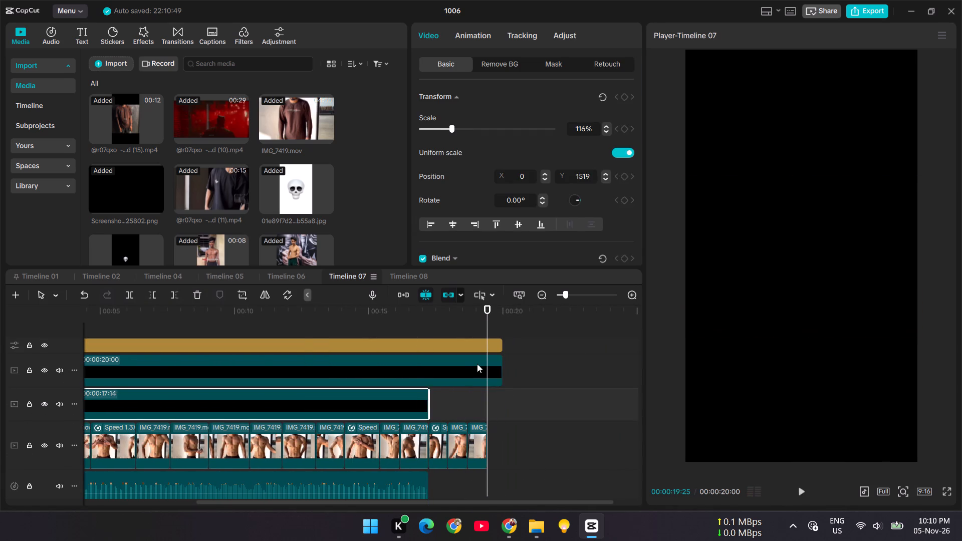
click(477, 364)
drag(504, 365, 426, 376)
click(472, 330)
click(465, 338)
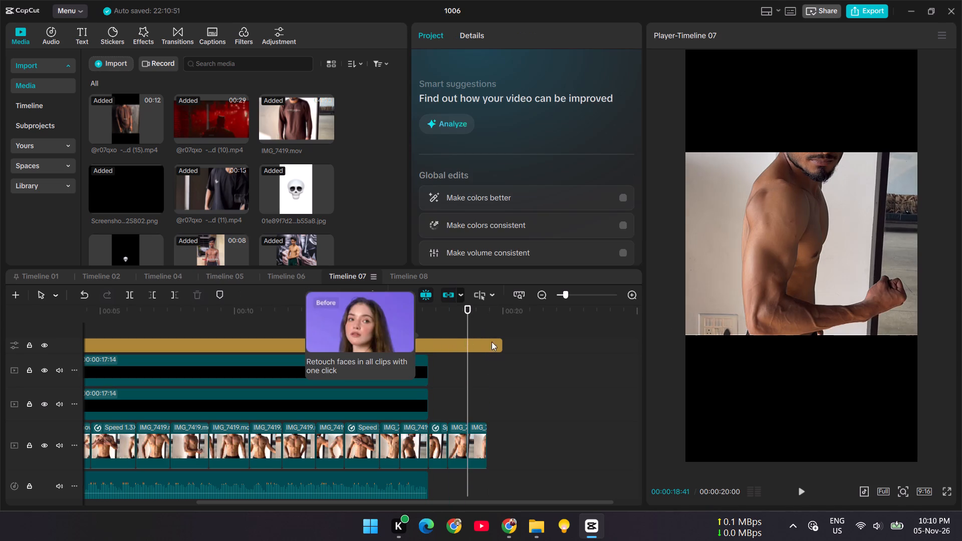
click(485, 347)
drag(503, 342, 424, 347)
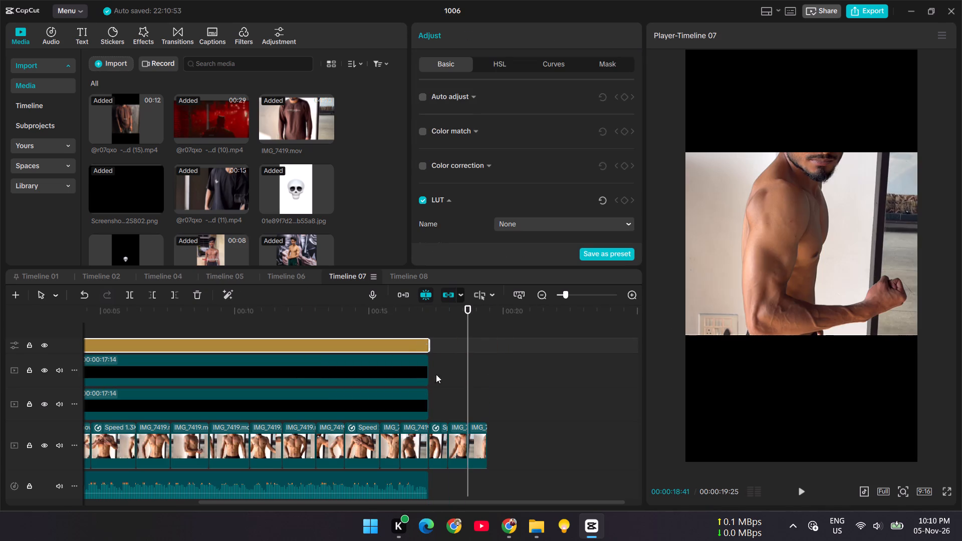
Delete the three leftover IMG_7419 clips that follow 00:00:17:14 on the main track.
drag(471, 319, 432, 361)
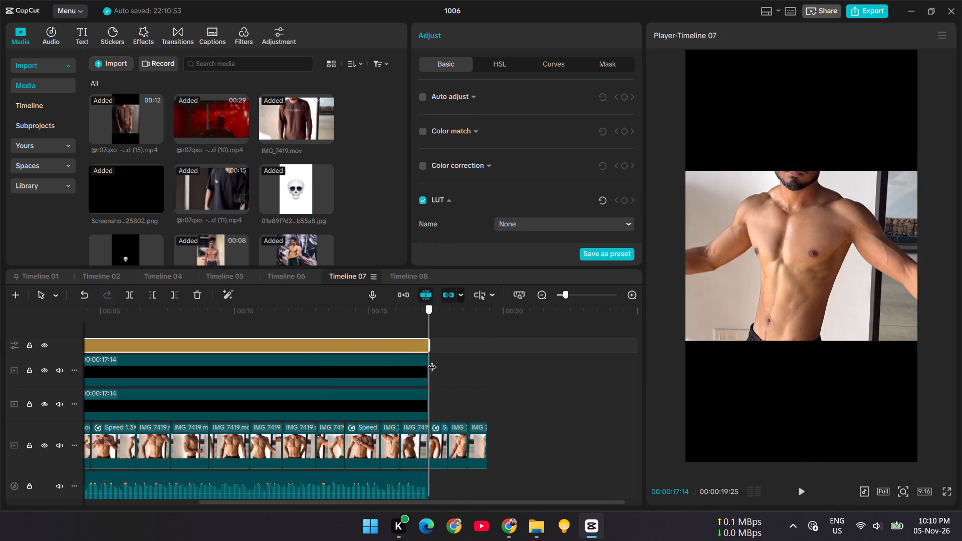
drag(432, 361, 485, 367)
drag(519, 392, 442, 463)
key(BackSpace)
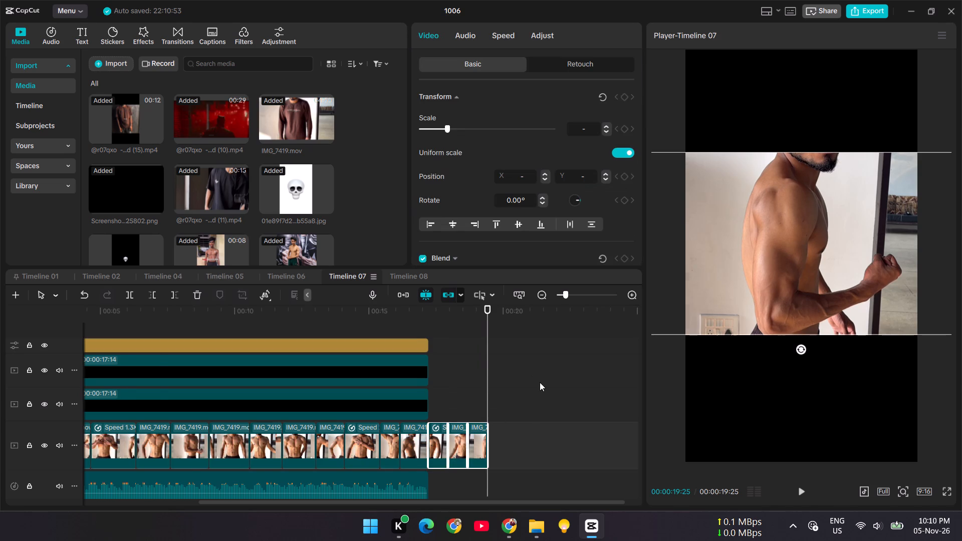
Play the shortened Timeline 07 from the beginning to check the cuts against the music.
drag(473, 322, 30, 358)
key(space)
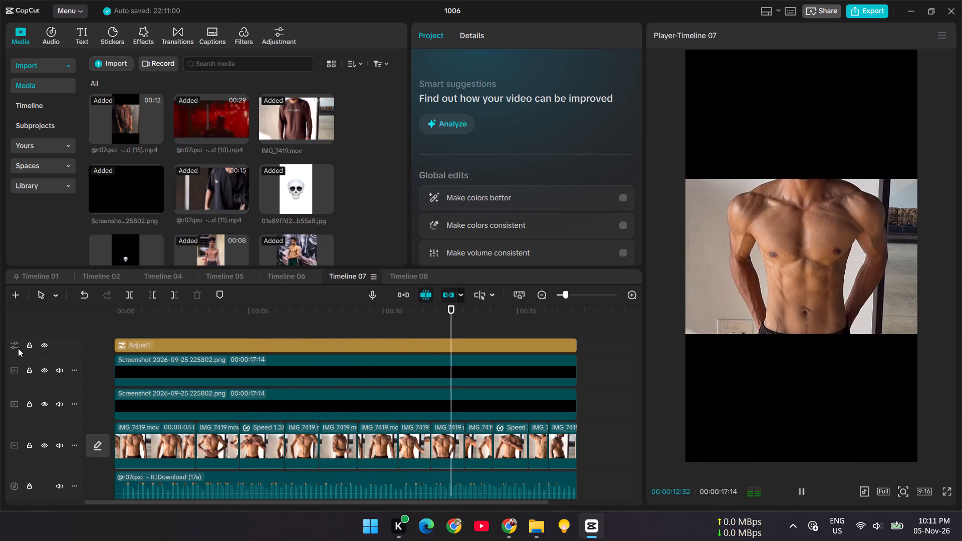
key(space)
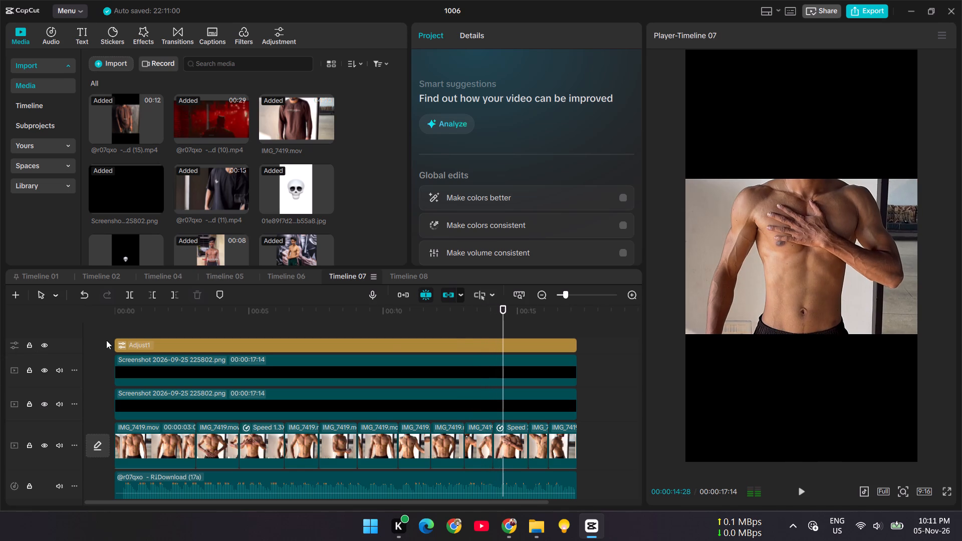
drag(501, 323, 63, 363)
key(space)
Trim about 0.15 seconds off the start of the music clip.
scroll(435, 455, down, 3)
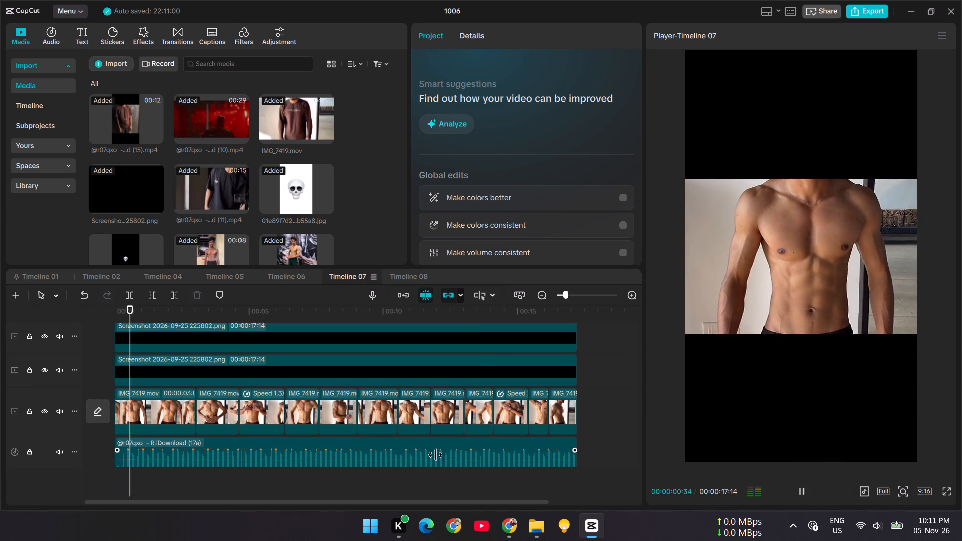
key(space)
click(127, 445)
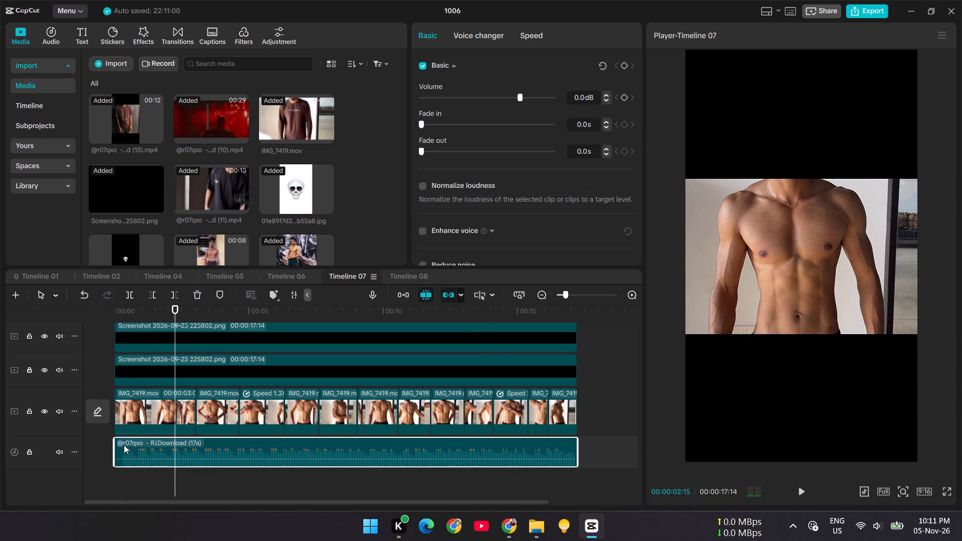
drag(114, 443, 121, 448)
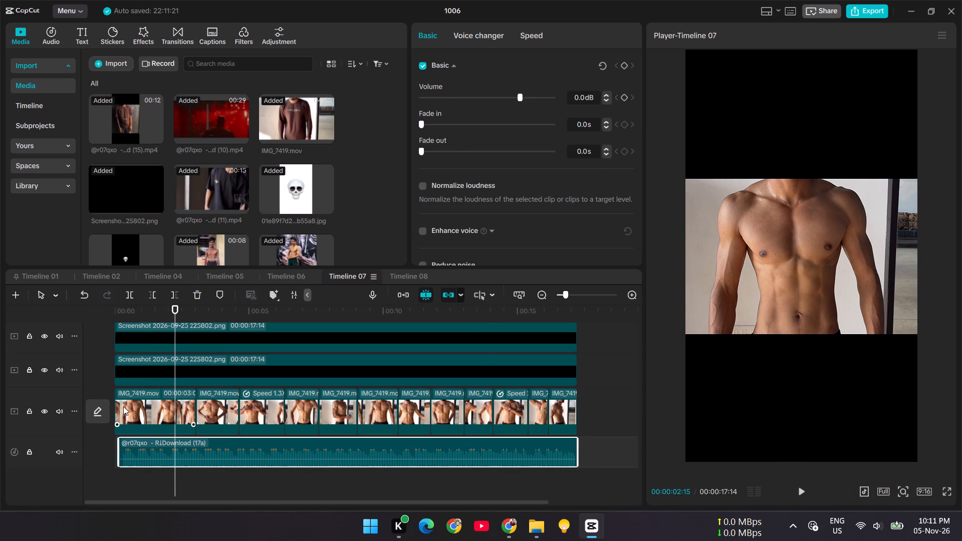
Trim the starts of the first IMG_7419 clip and both black Screenshot overlays to line up with the music's start.
click(123, 406)
drag(113, 402, 120, 407)
click(122, 371)
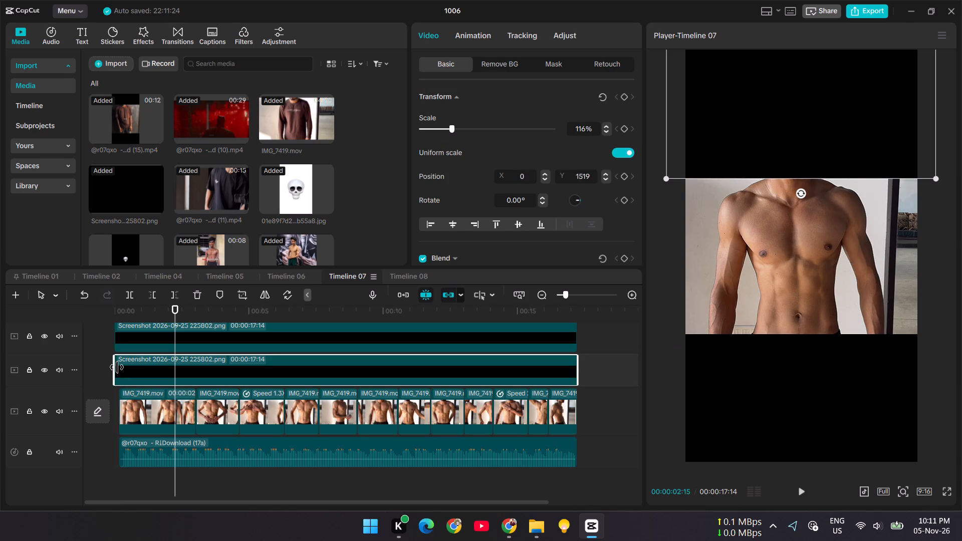
drag(117, 367, 122, 370)
scroll(125, 364, up, 2)
click(121, 361)
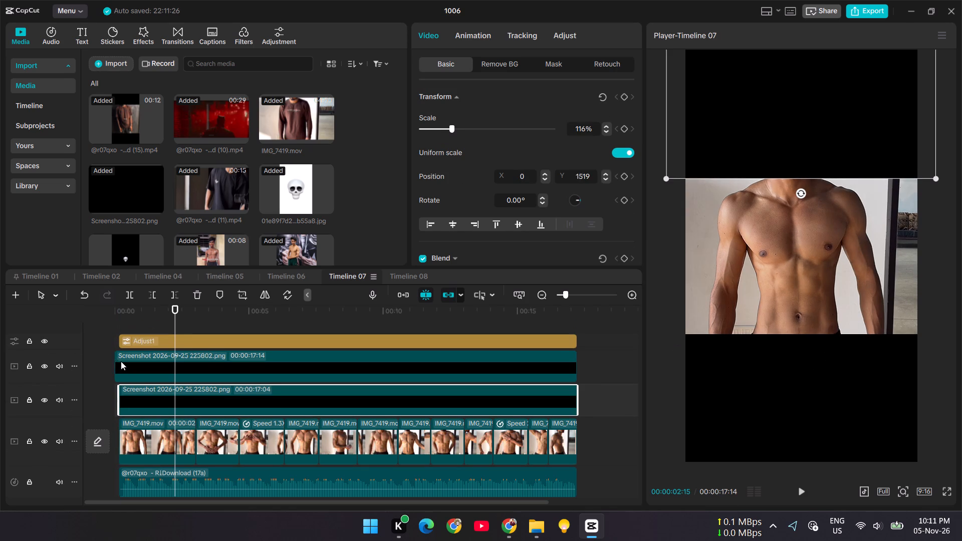
drag(115, 363, 121, 367)
scroll(138, 429, down, 2)
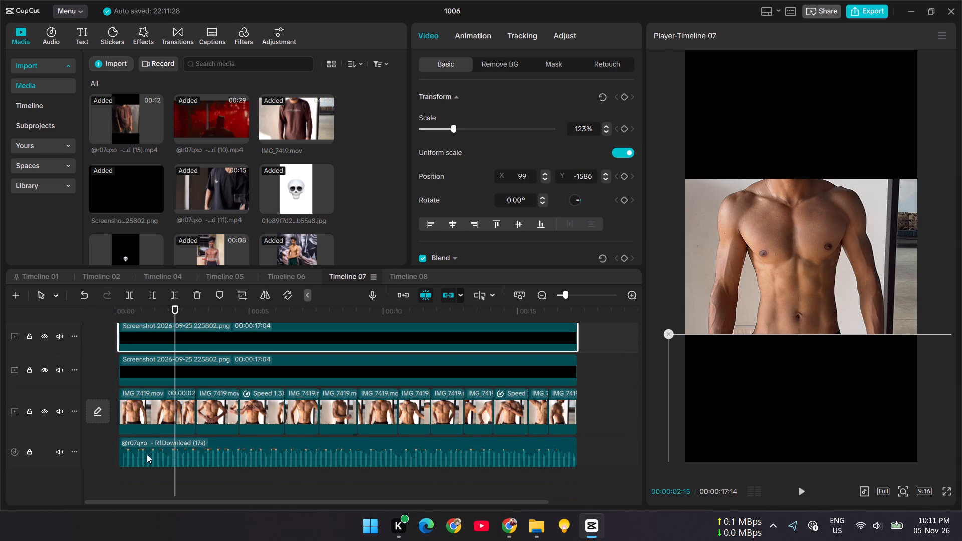
Close the gap at the start of the timeline by switching the main track magnet on and back off.
click(401, 294)
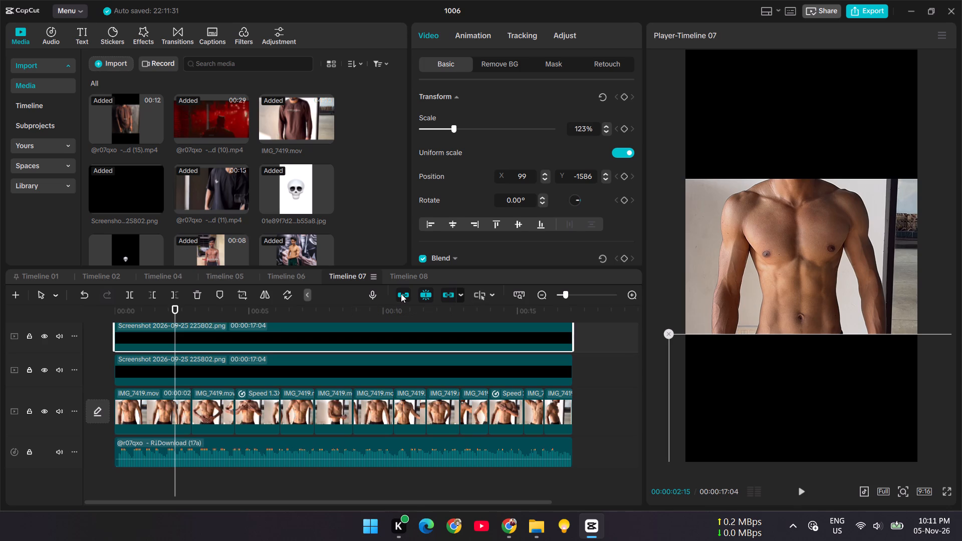
click(401, 294)
Play Timeline 07 from the beginning twice to check the cuts against the music.
drag(172, 314, 83, 325)
key(space)
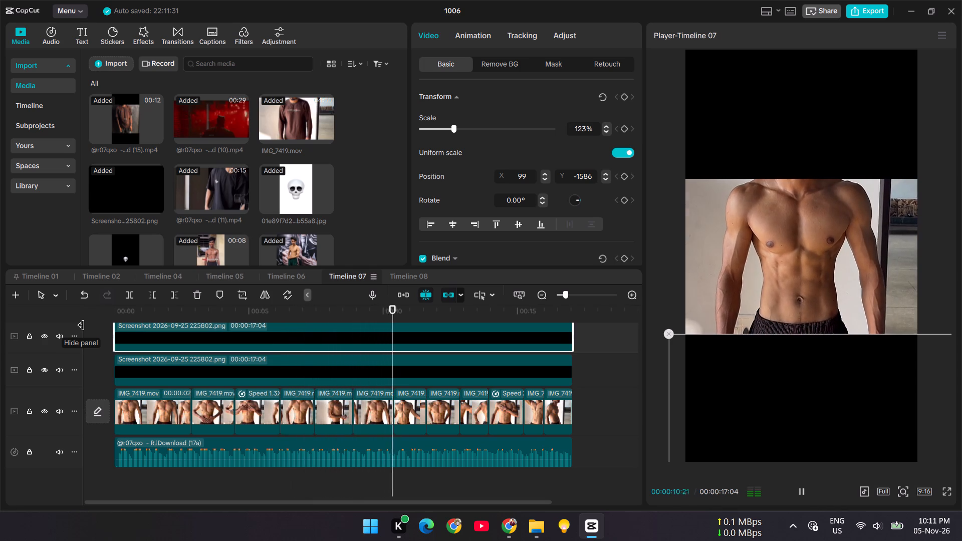
click(347, 484)
drag(342, 314, 102, 349)
key(space)
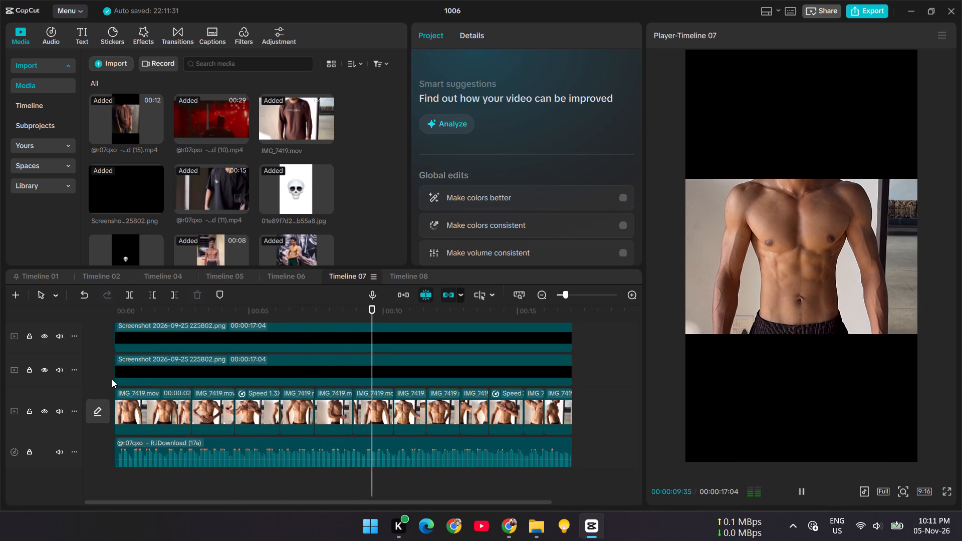
key(space)
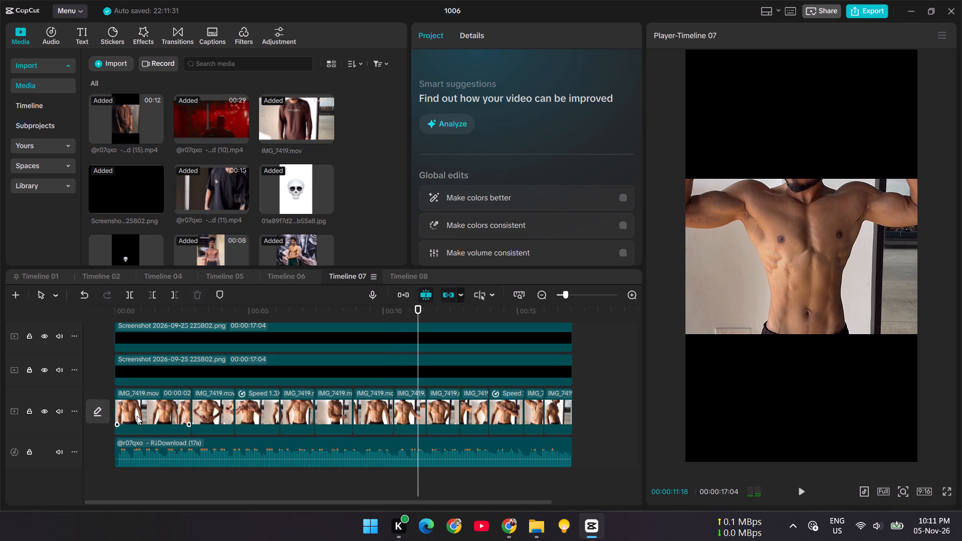
Trim a sliver off the first IMG_7419 clip's start and turn on the main track magnet to close the gap.
click(129, 414)
drag(111, 402, 117, 407)
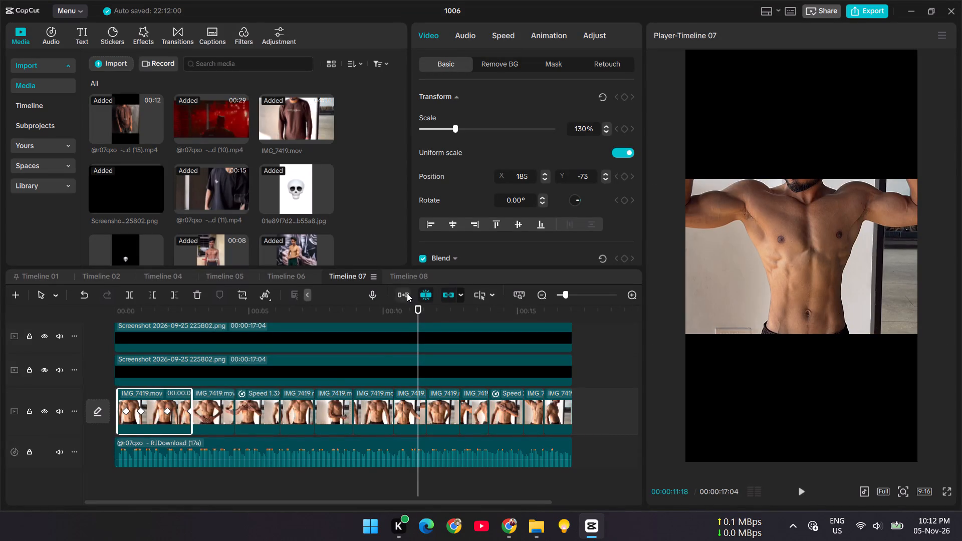
click(407, 293)
Play Timeline 07 from the beginning to the end to check the adjusted sync.
drag(415, 310, 94, 367)
key(space)
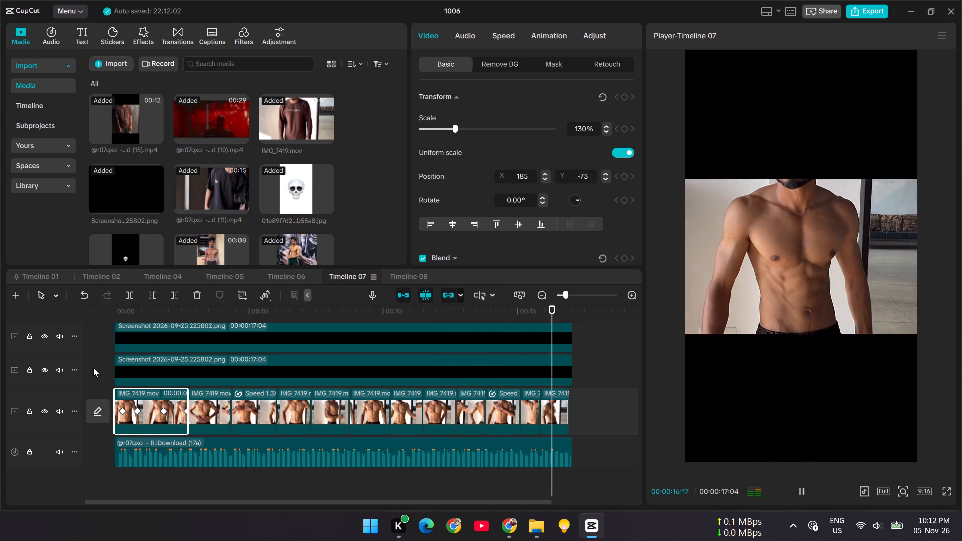
Open the export settings for Timeline 07 and name the output file 1006(2)ss.
click(867, 8)
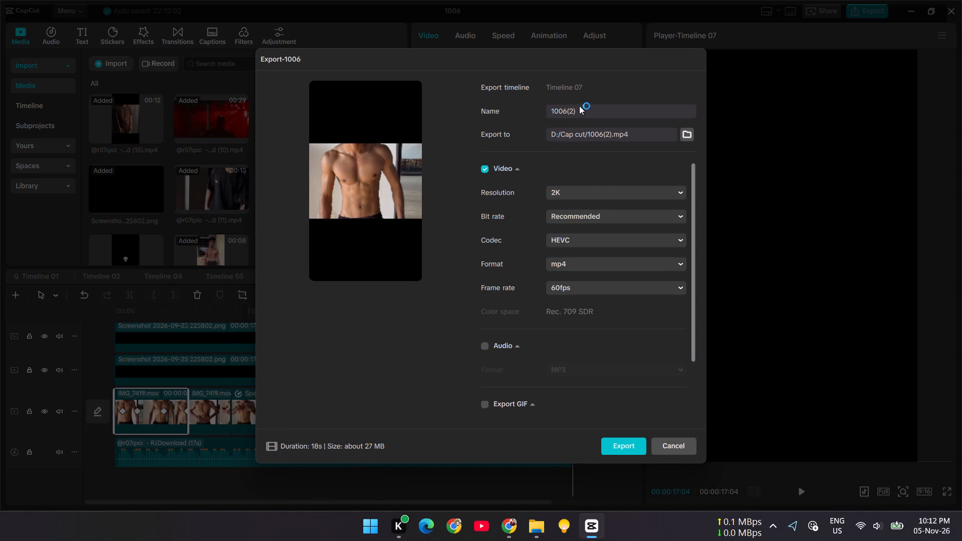
drag(579, 106, 528, 115)
click(586, 111)
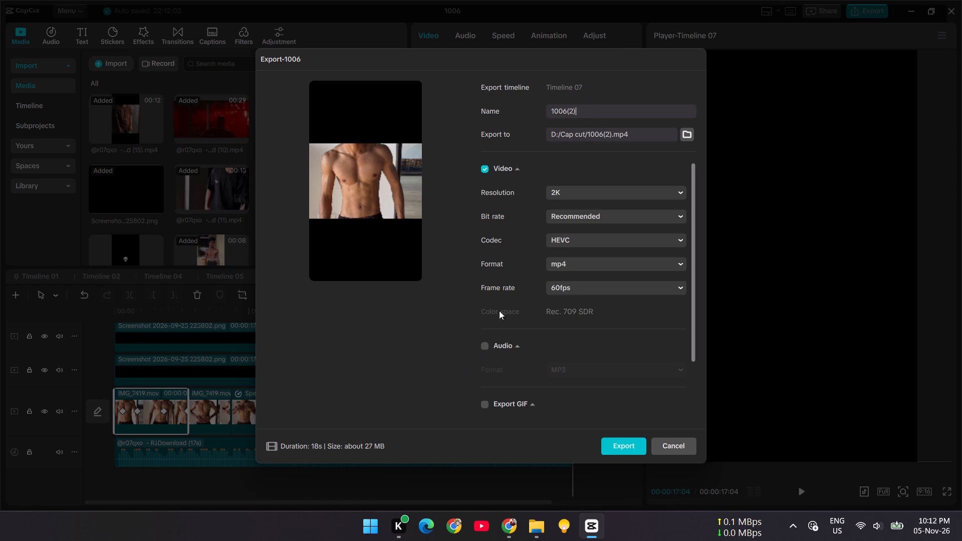
text(ss)
Switch to Blip and move its window clear of the Export confirmation in CapCut.
click(372, 525)
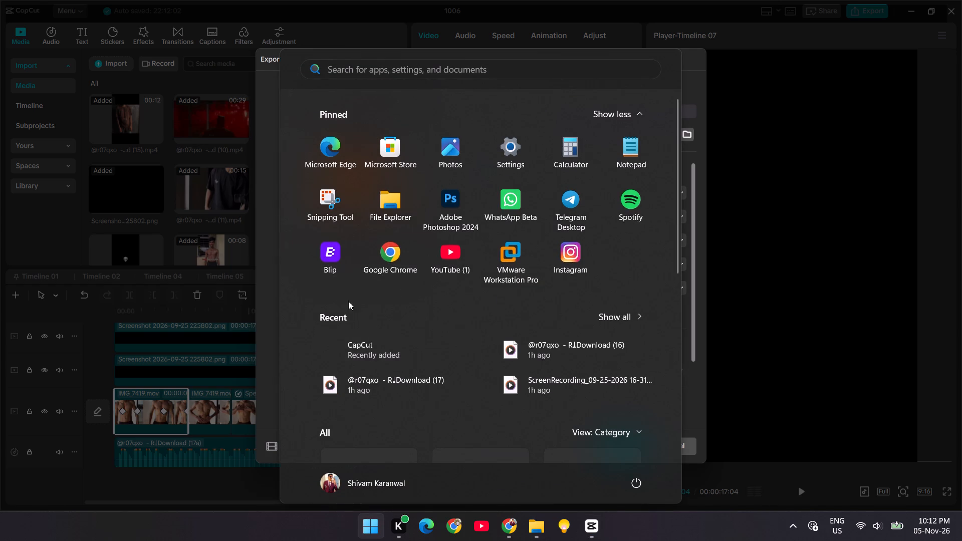
click(328, 260)
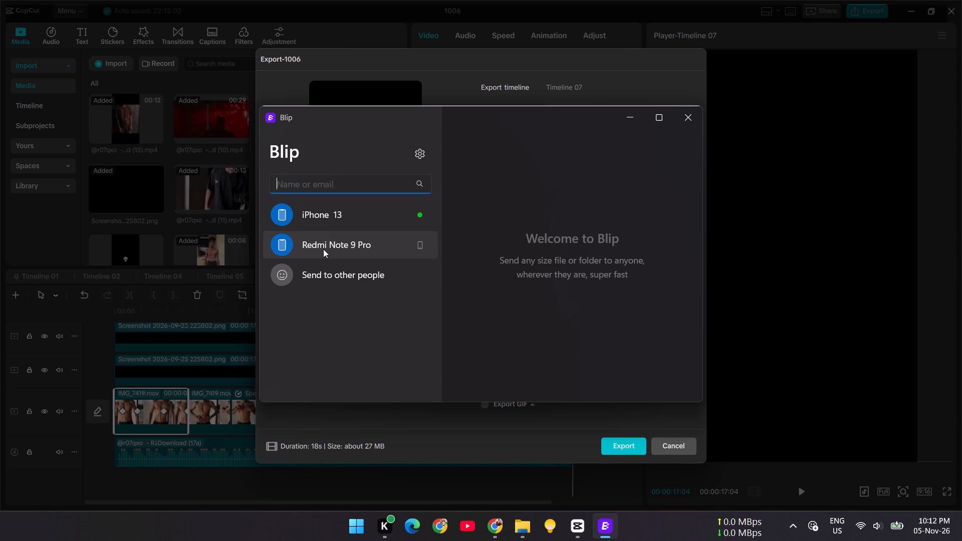
drag(492, 120, 687, 138)
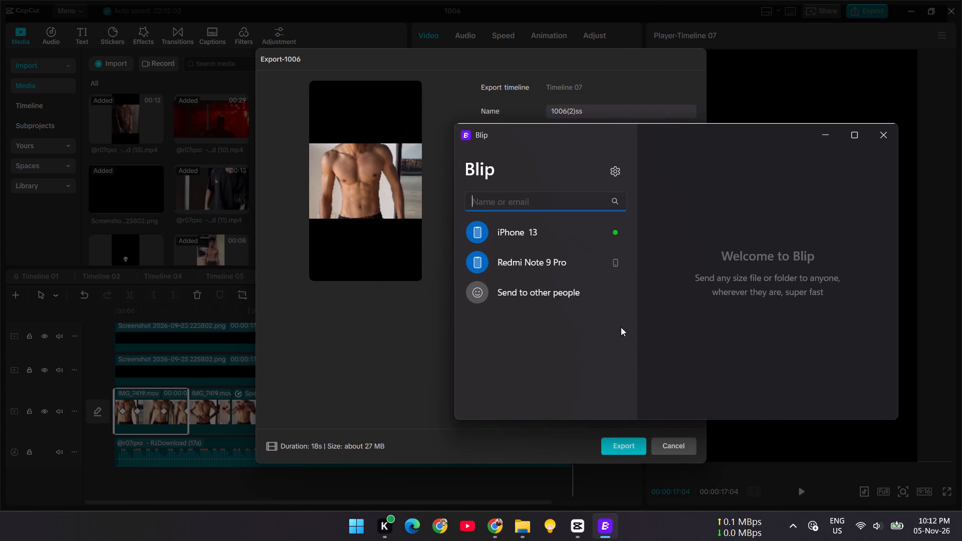
Export Timeline 07 from CapCut using the current 2K, HEVC, mp4, 60fps settings.
click(628, 443)
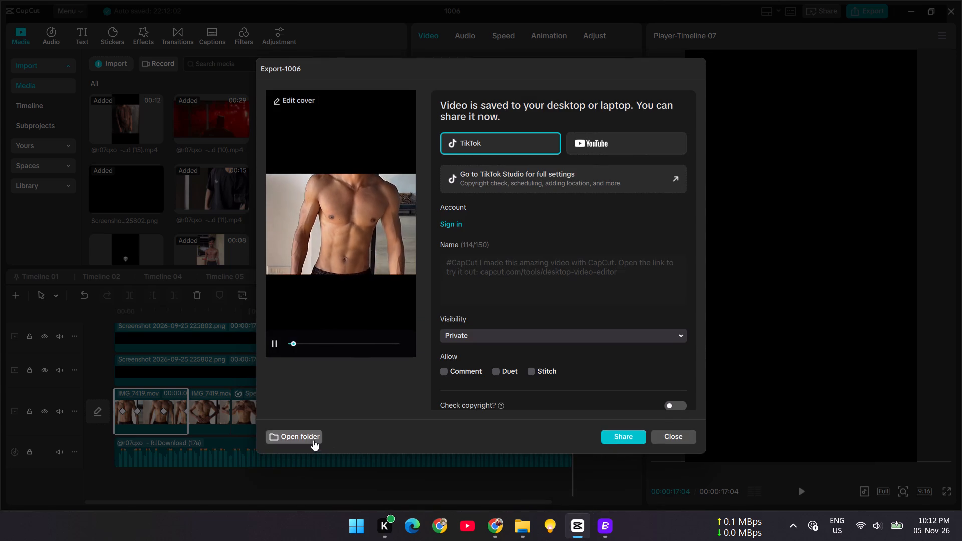
Open the exported video's folder and send 1006(2)ss.mp4 to the iPhone 13 through Blip.
click(313, 440)
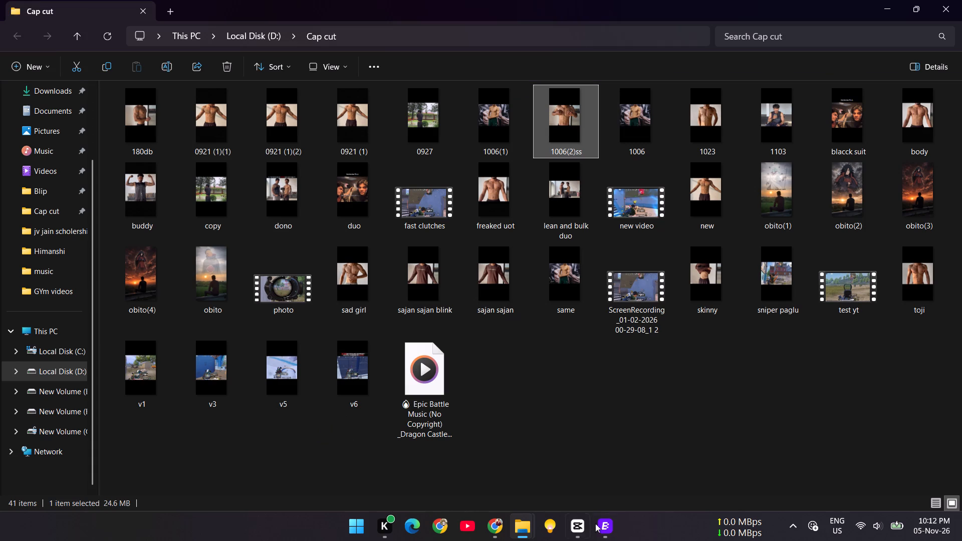
click(608, 524)
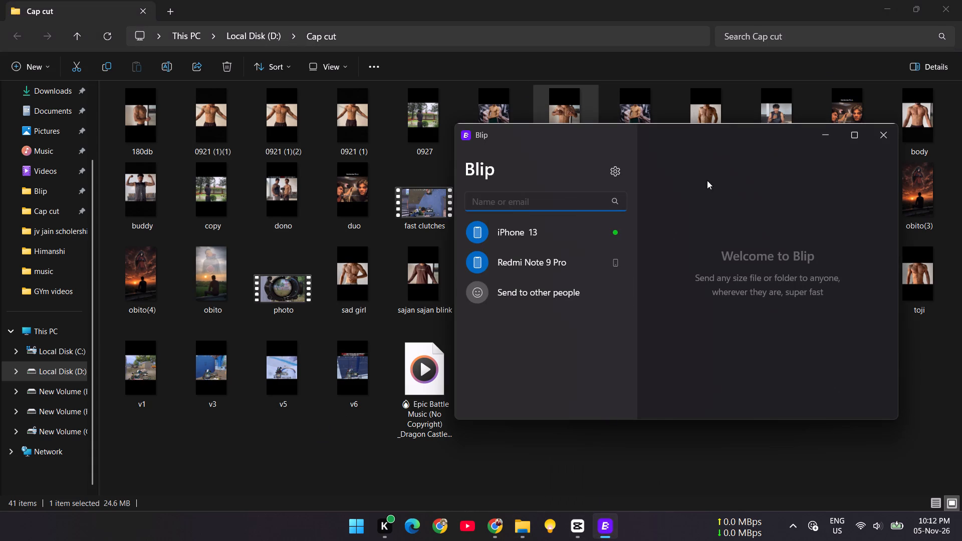
click(511, 225)
drag(554, 101, 699, 253)
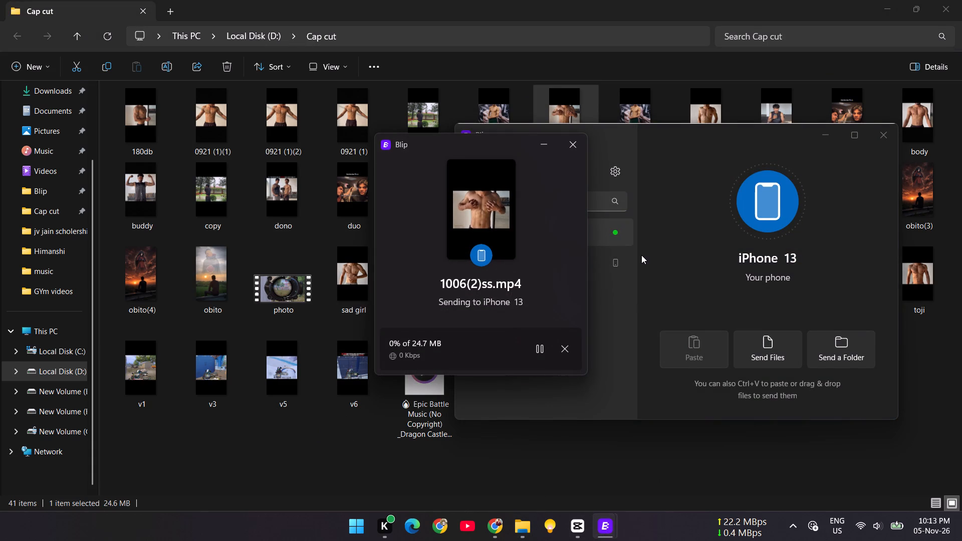
Return to CapCut and close the finished export dialog without sharing the video.
click(573, 515)
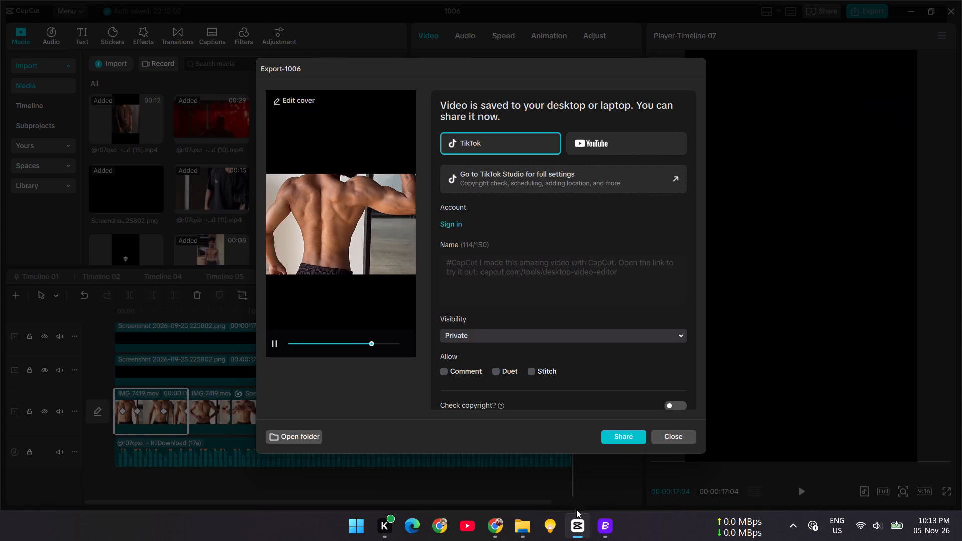
click(668, 440)
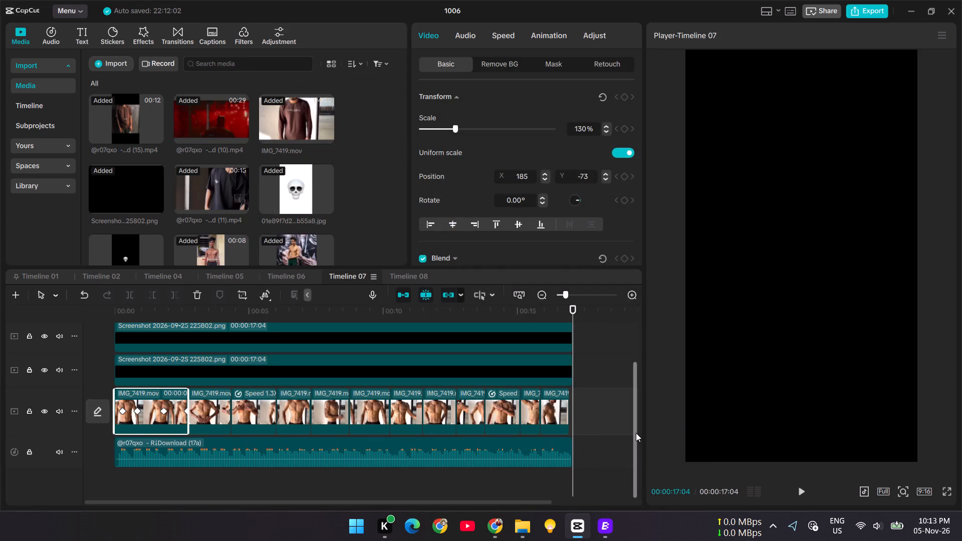
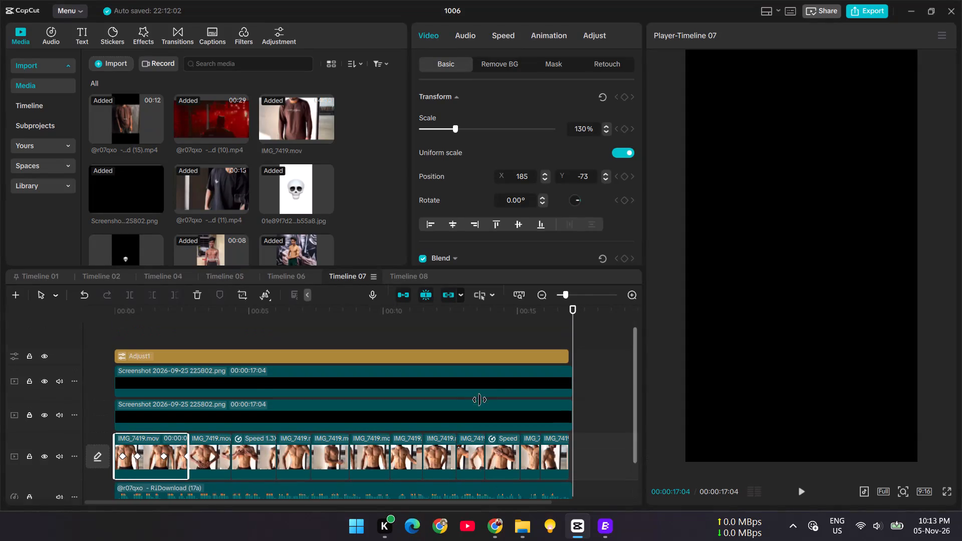
Review the colour, lightness and effects values of the Adjust1 layer on Timeline 07.
scroll(479, 400, up, 2)
click(378, 359)
scroll(466, 184, down, 4)
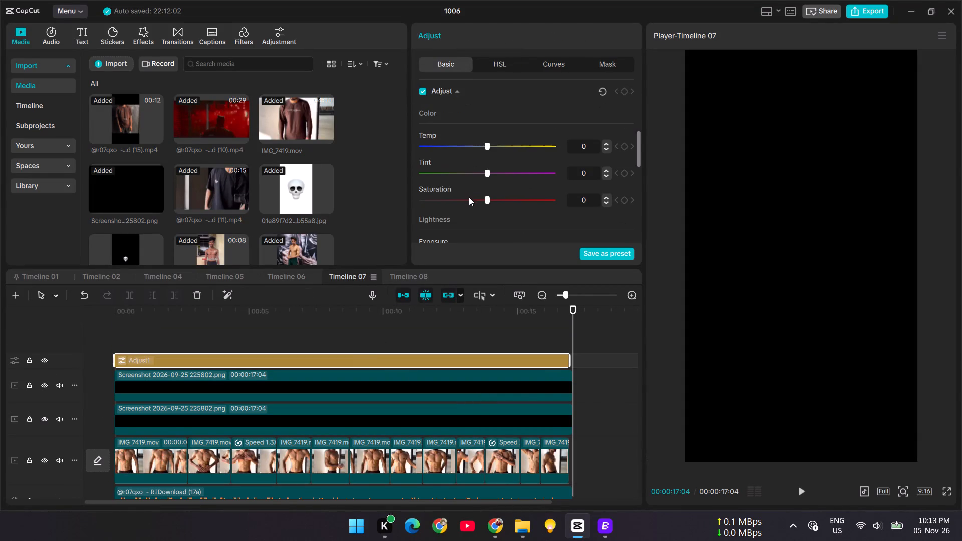
scroll(469, 200, down, 4)
scroll(469, 200, up, 1)
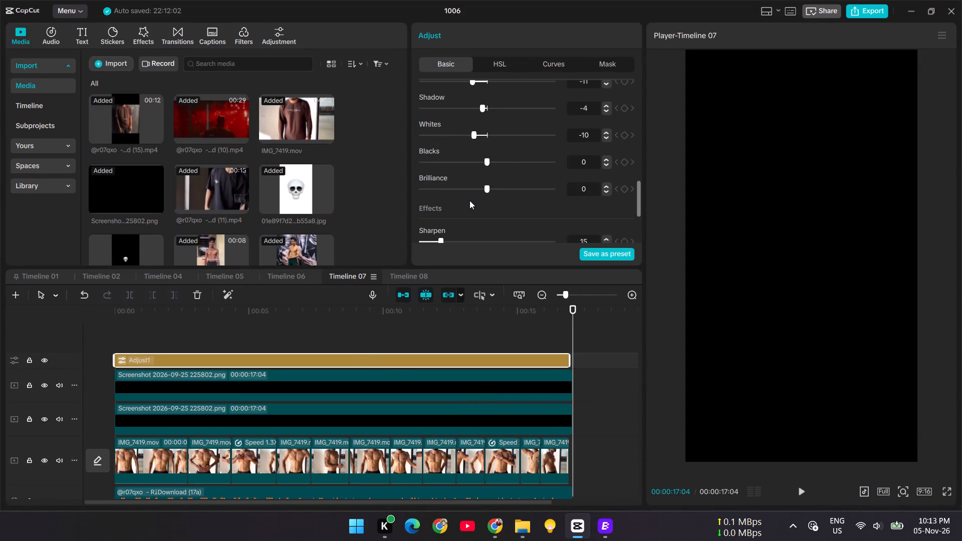
scroll(469, 200, down, 2)
scroll(469, 200, up, 1)
scroll(471, 203, down, 1)
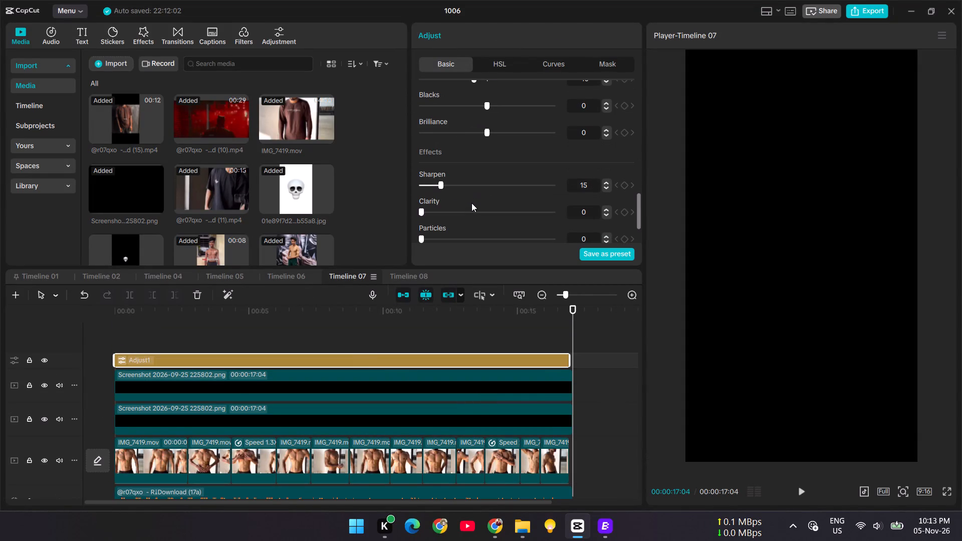
Extend the Adjust1 layer to the end of the black overlay clips and return the playhead to the start.
click(571, 362)
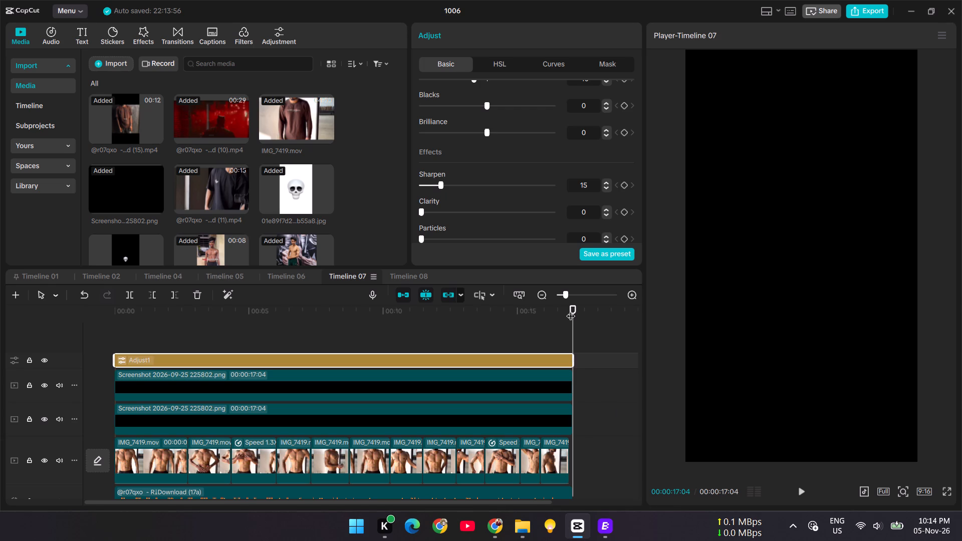
drag(571, 310, 165, 394)
drag(159, 323, 43, 347)
Remove the IMG_7419.mov clip from Timeline 08 and delete that timeline from the project.
click(391, 276)
key(space)
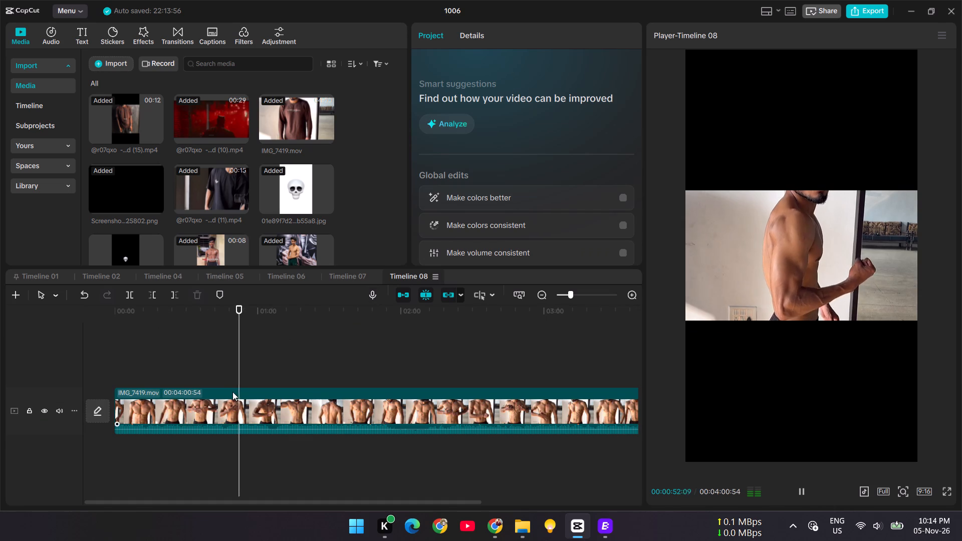
click(233, 392)
key(BackSpace)
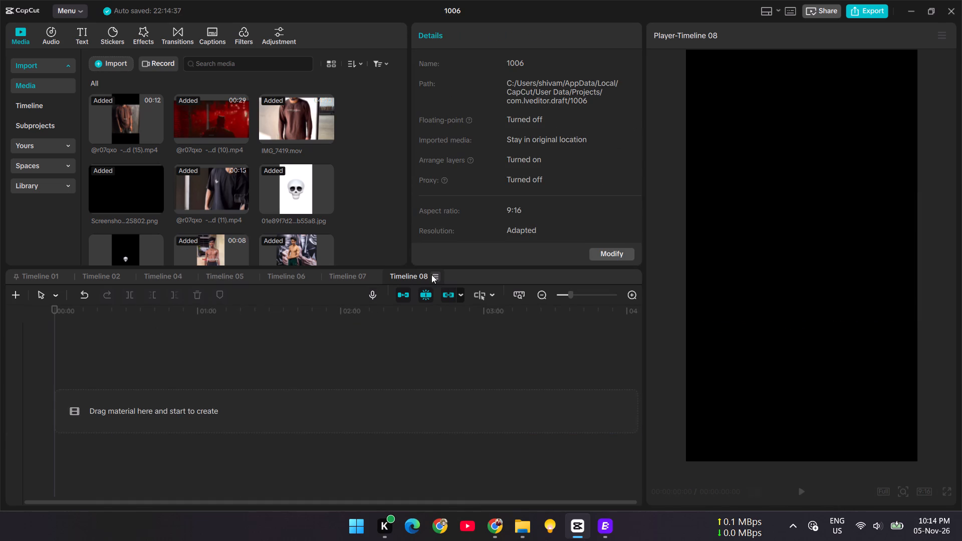
click(431, 275)
click(454, 338)
click(498, 288)
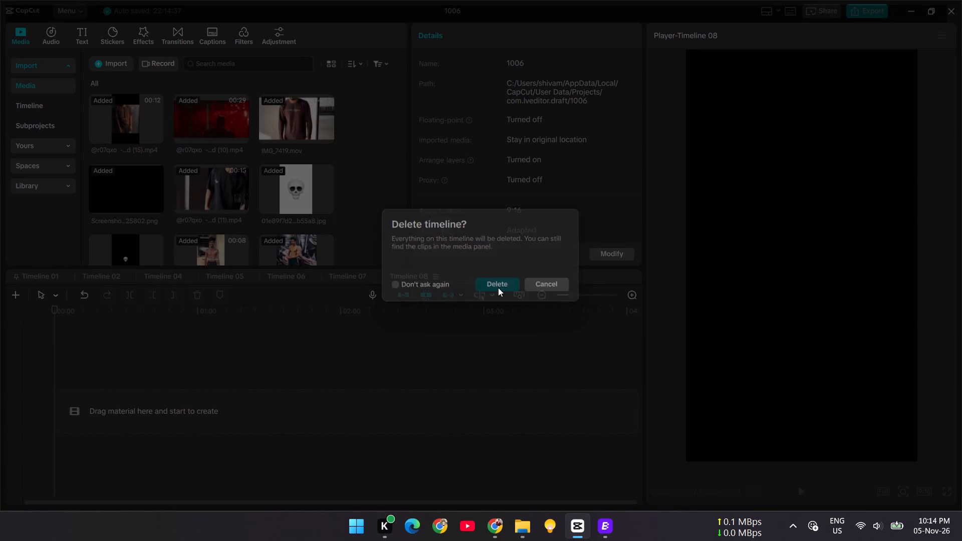
Close project 1006 and create a new empty project.
click(956, 16)
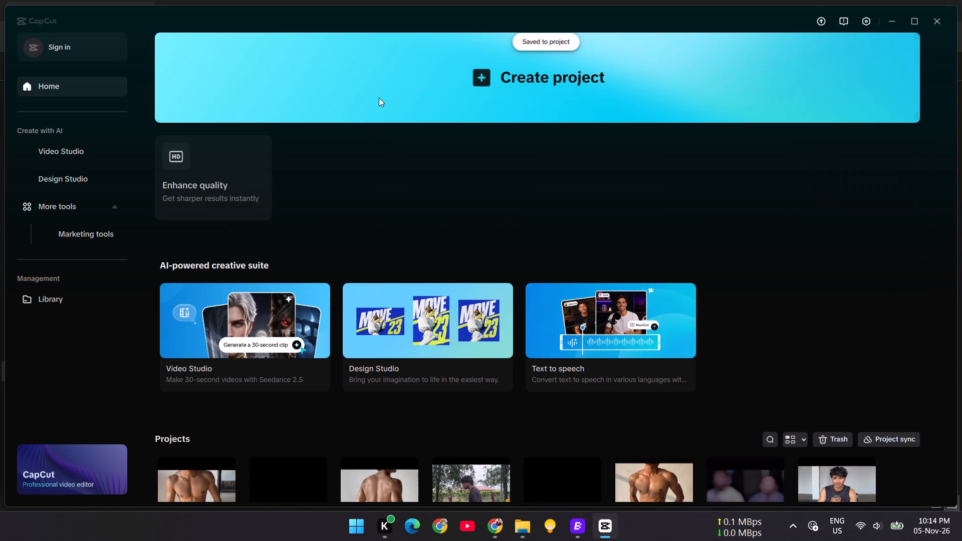
click(379, 98)
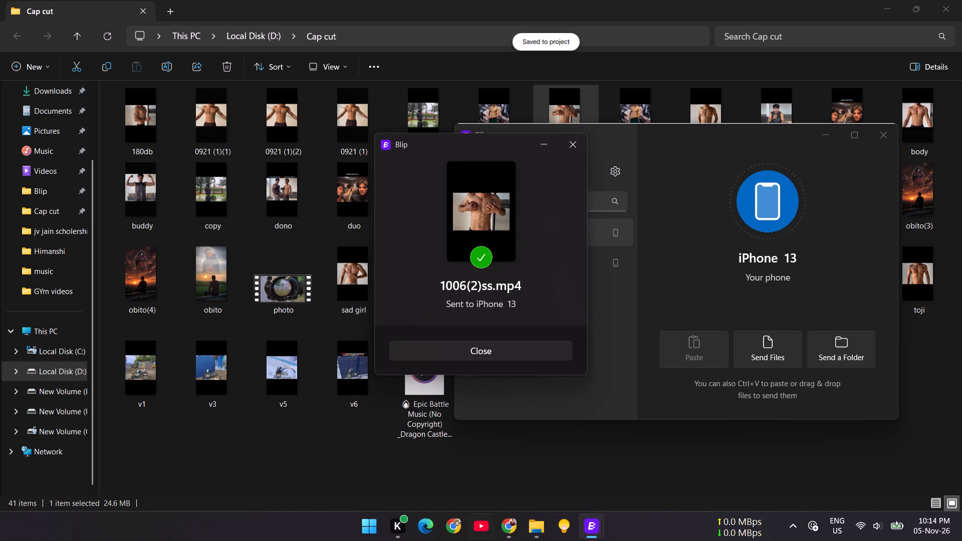
Close both Cap cut folder windows in File Explorer and bring up the music folder.
click(531, 527)
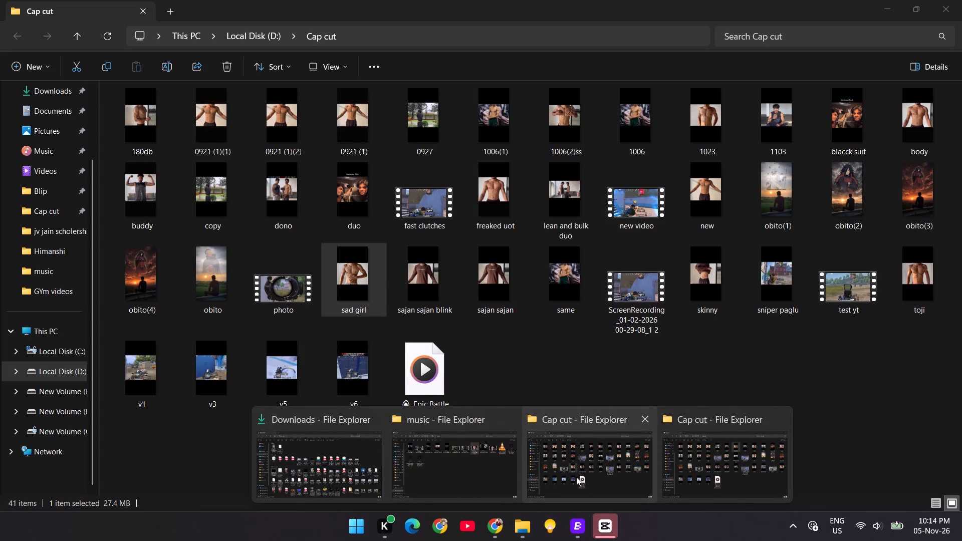
click(639, 416)
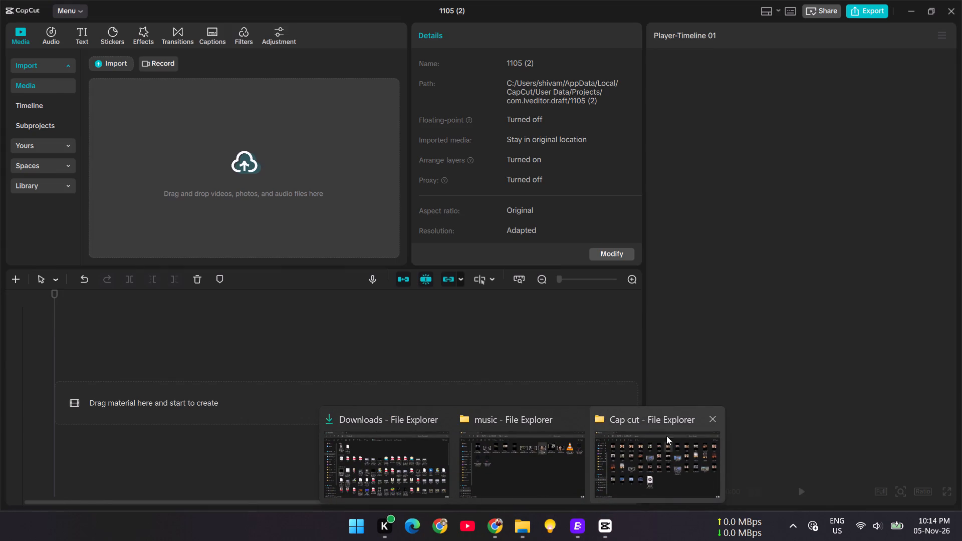
click(704, 416)
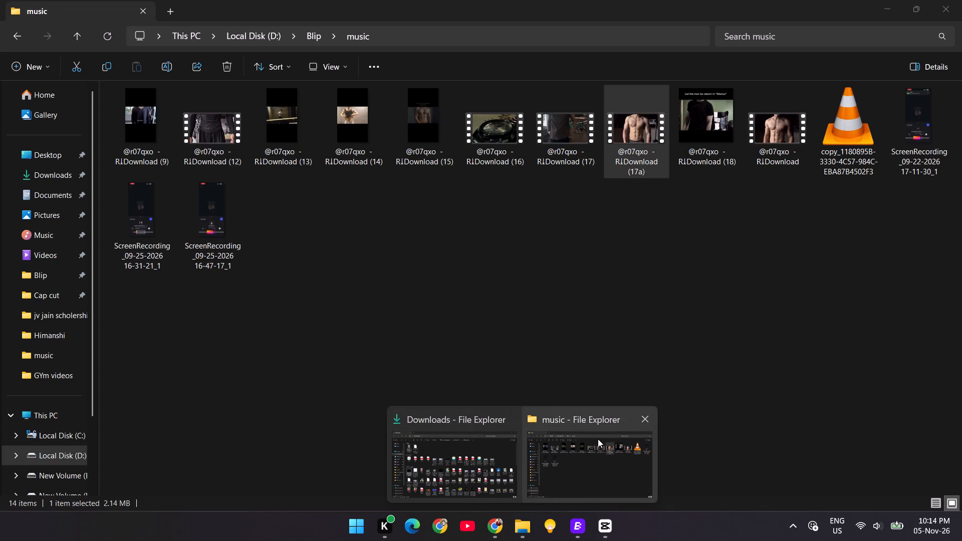
click(592, 436)
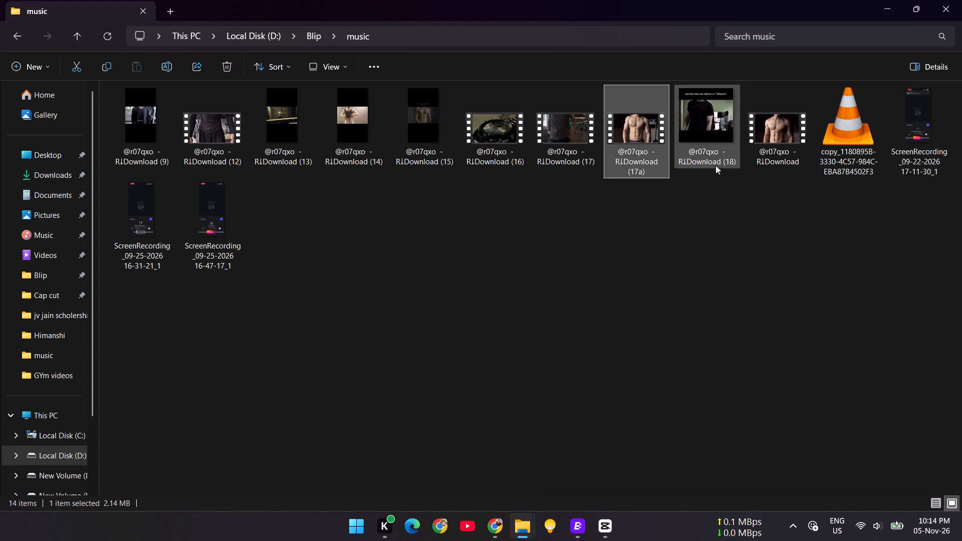
double_click(149, 125)
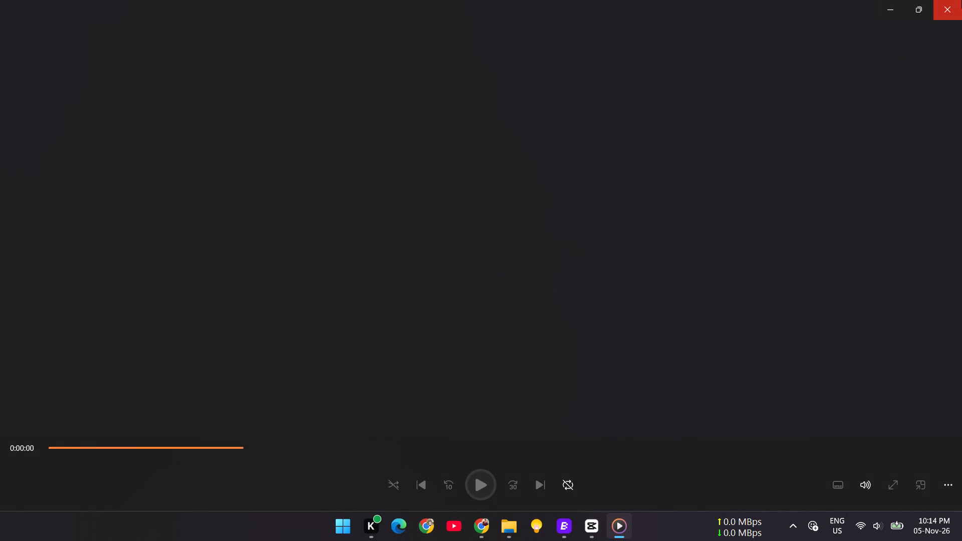
click(961, 0)
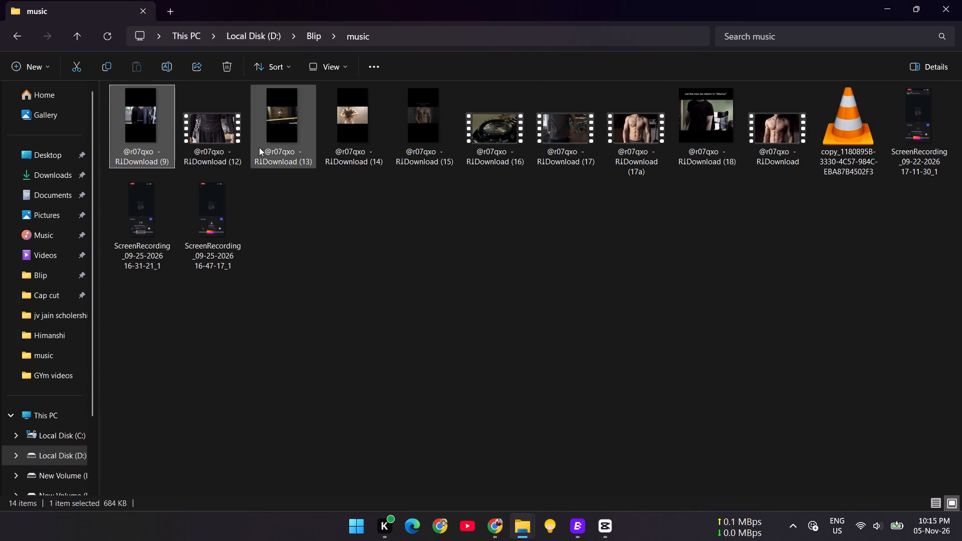
double_click(143, 124)
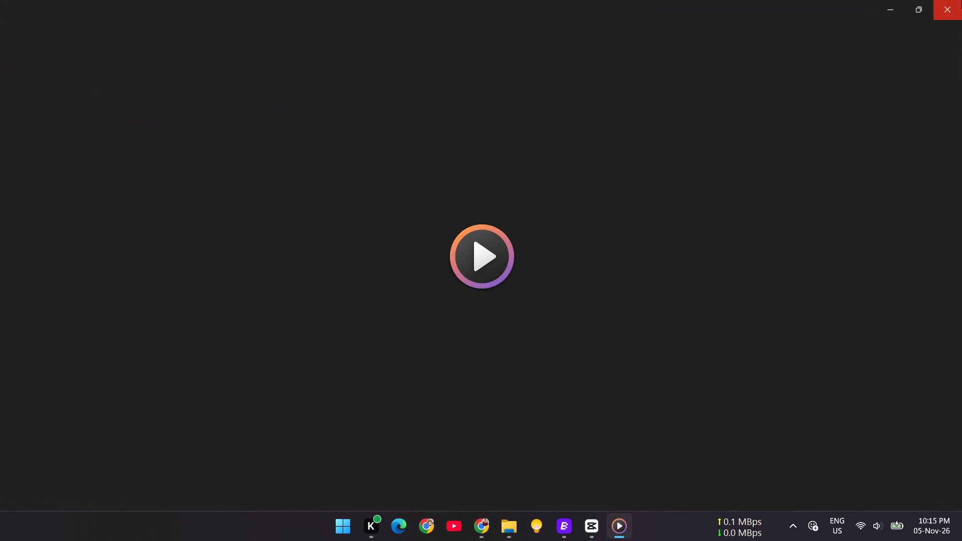
click(958, 0)
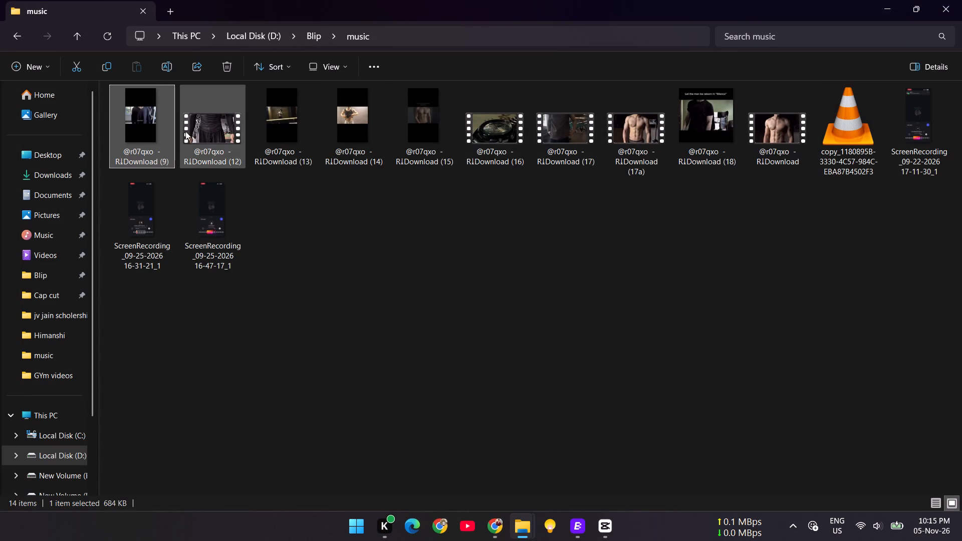
double_click(152, 130)
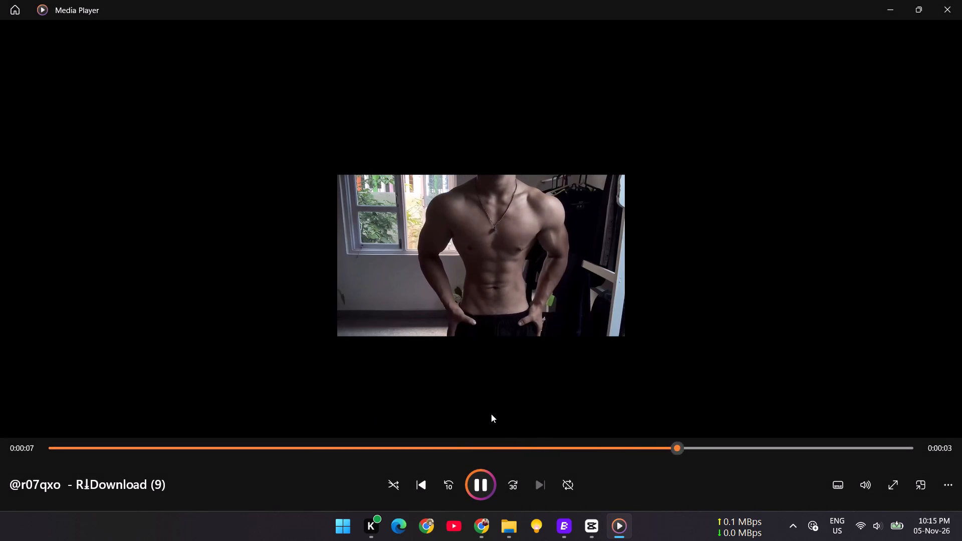
key(Escape)
click(961, 0)
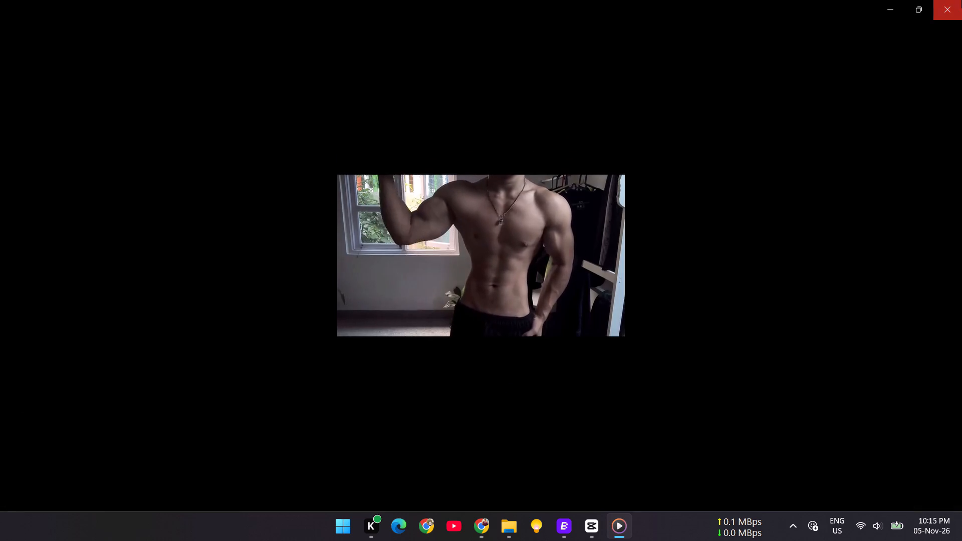
Preview the Download (14) video from the music folder and close the player.
double_click(363, 111)
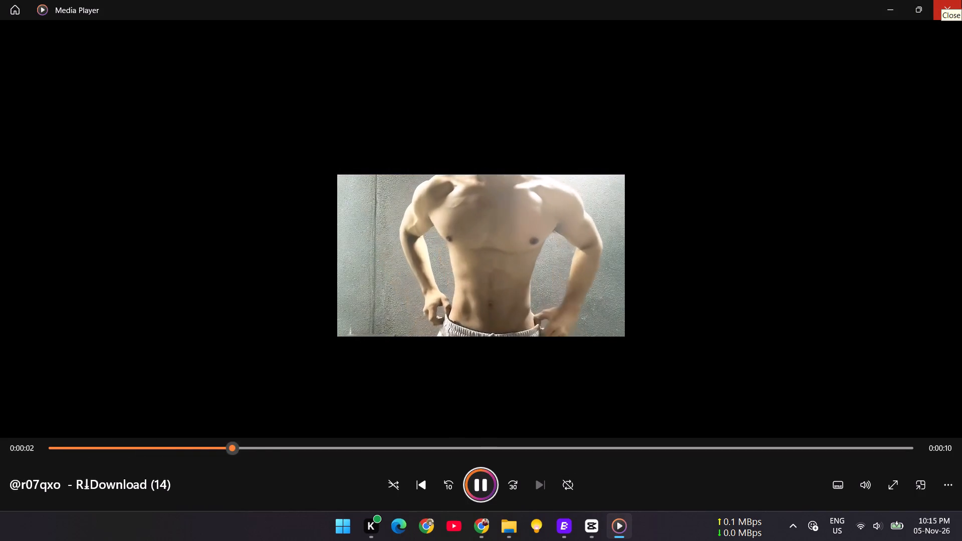
click(958, 2)
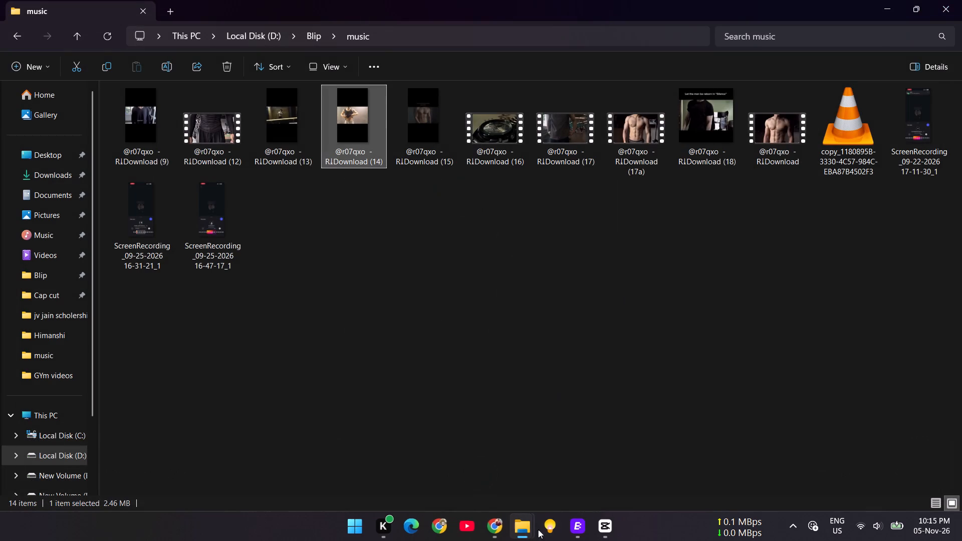
Switch to Instagram and watch the treadmill gym video in the home feed with its sound on.
click(361, 523)
click(580, 272)
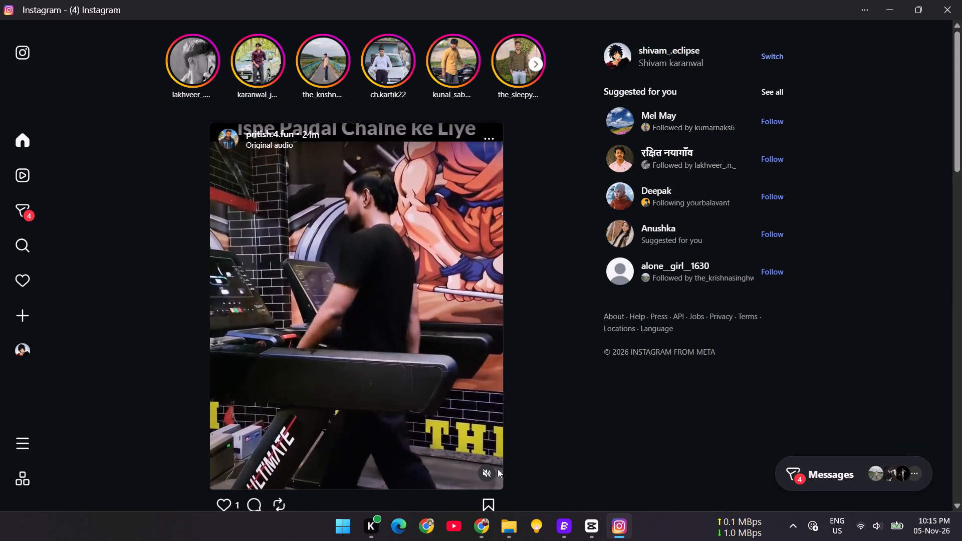
scroll(462, 456, down, 2)
click(485, 346)
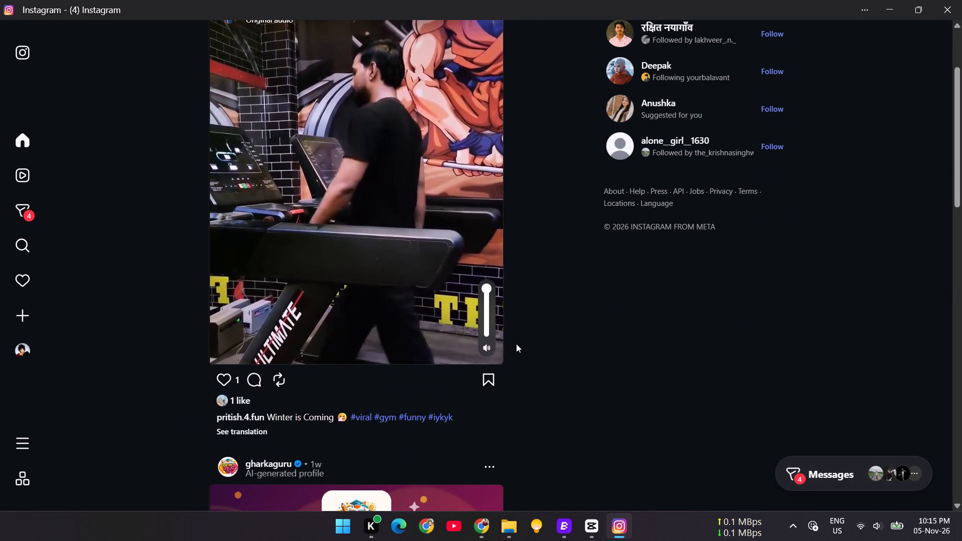
scroll(551, 342, up, 3)
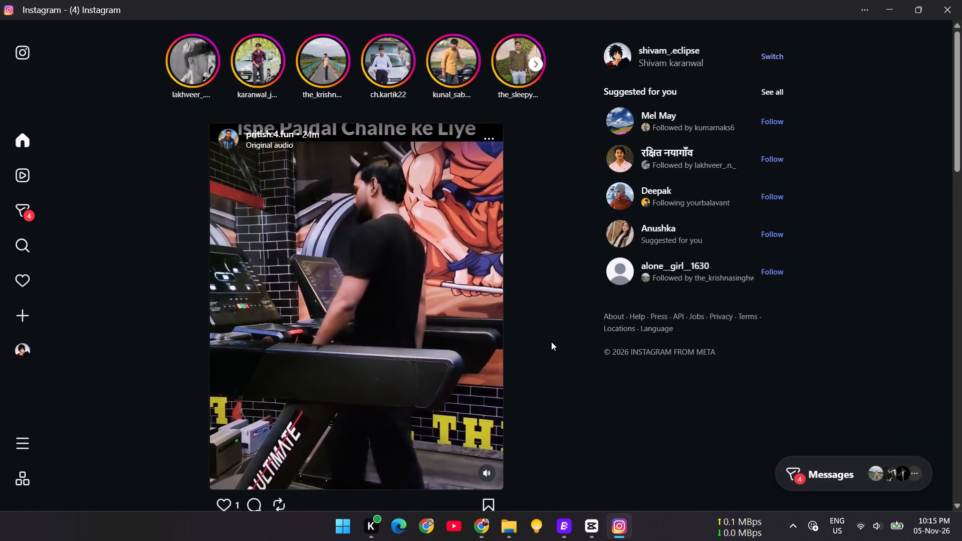
scroll(549, 343, down, 1)
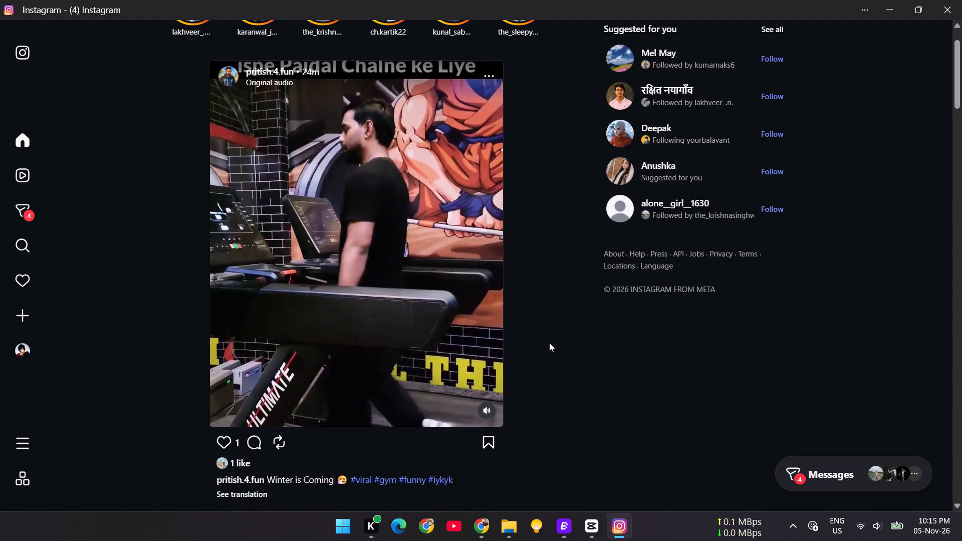
click(795, 464)
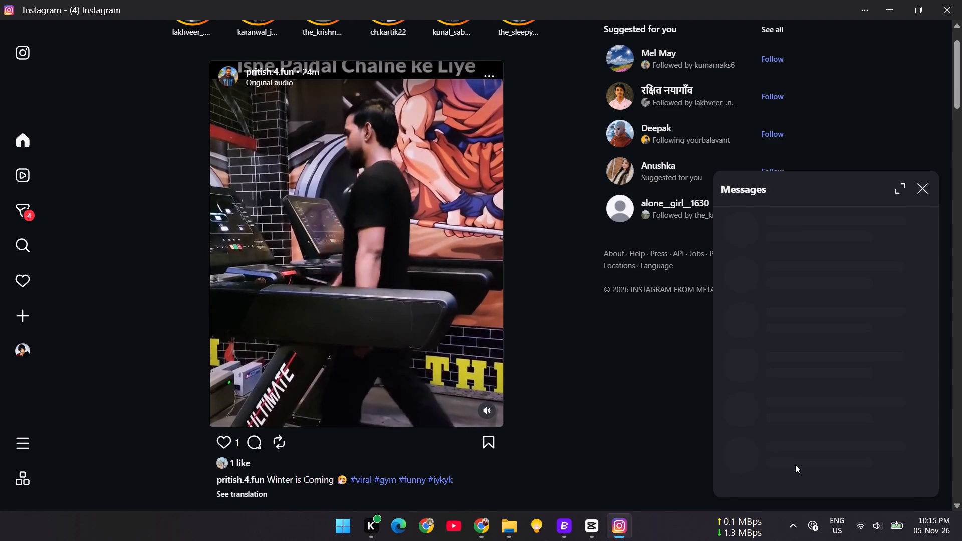
click(919, 189)
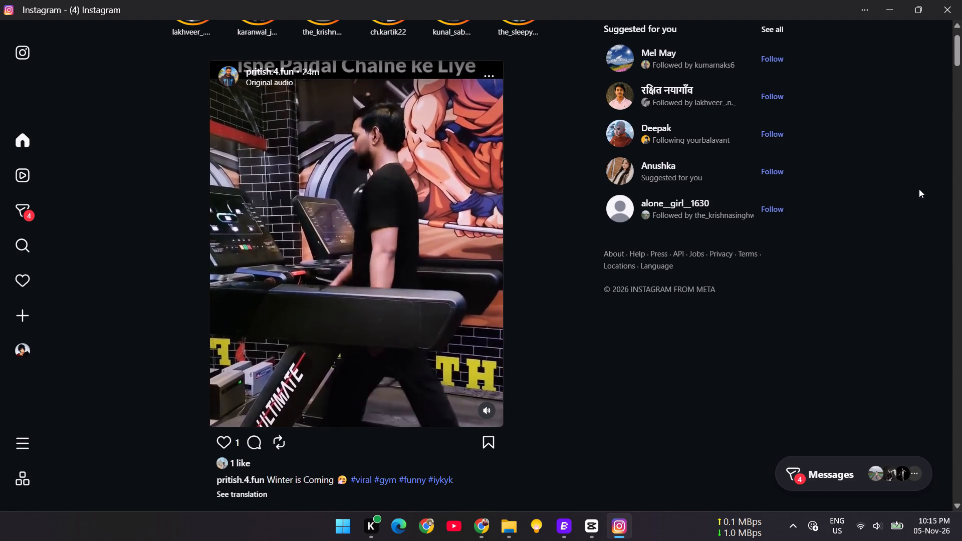
scroll(525, 387, up, 1)
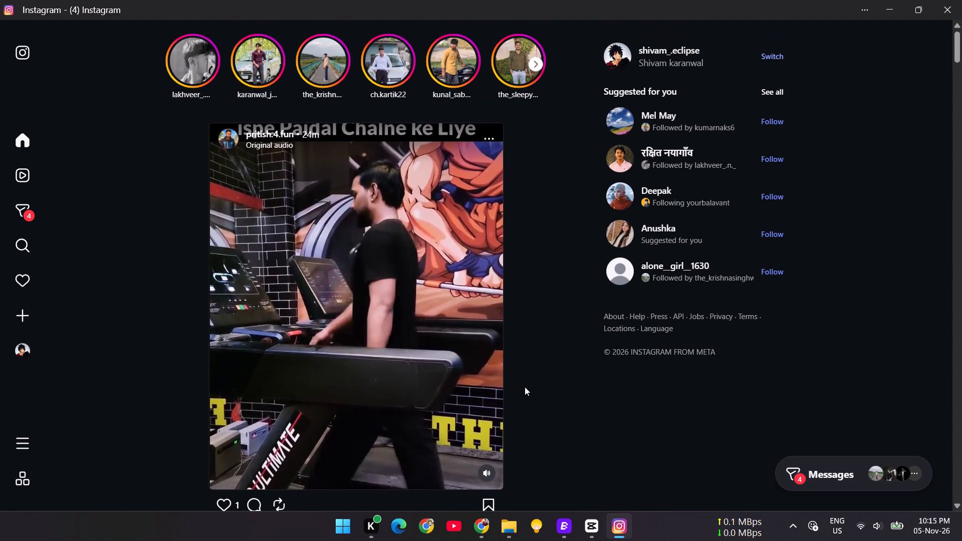
scroll(525, 383, down, 1)
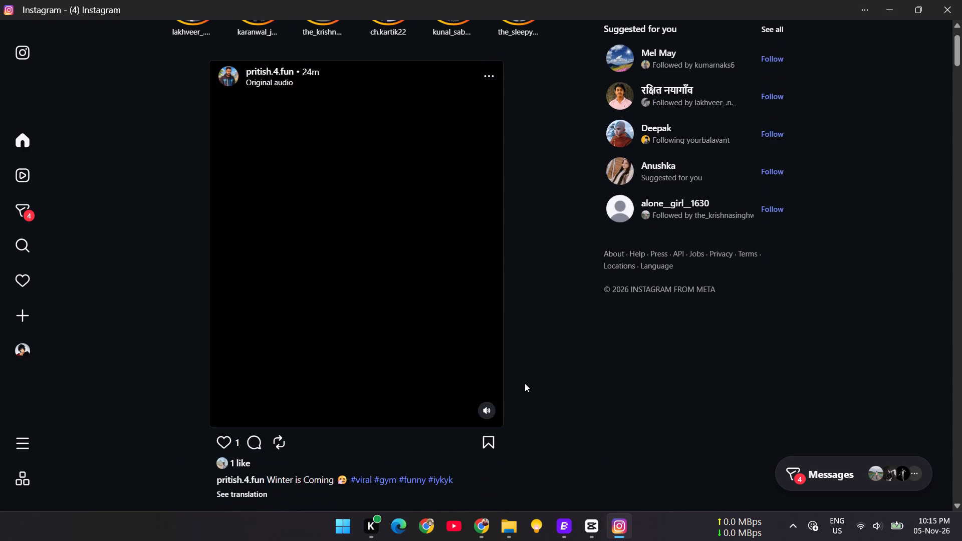
scroll(525, 383, up, 1)
scroll(523, 383, down, 1)
scroll(523, 383, up, 1)
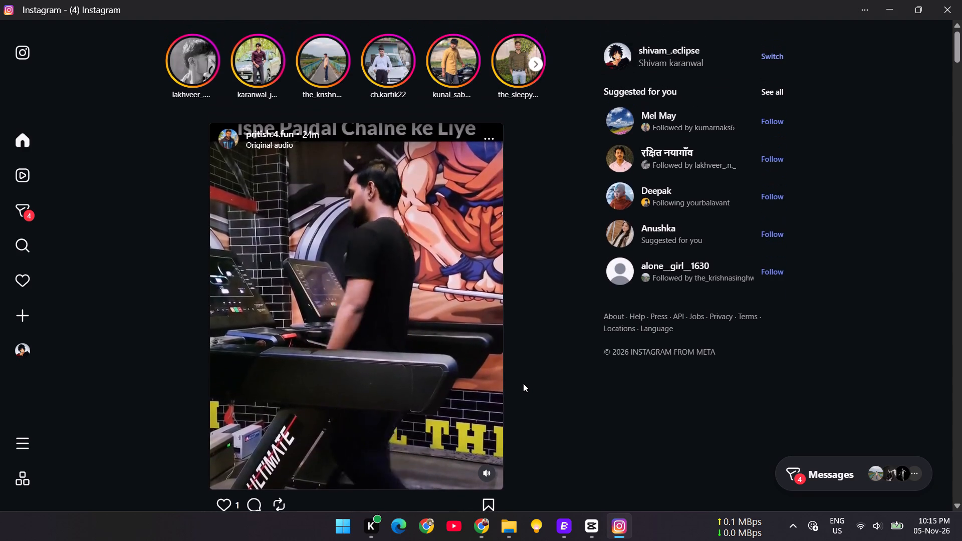
scroll(523, 383, down, 1)
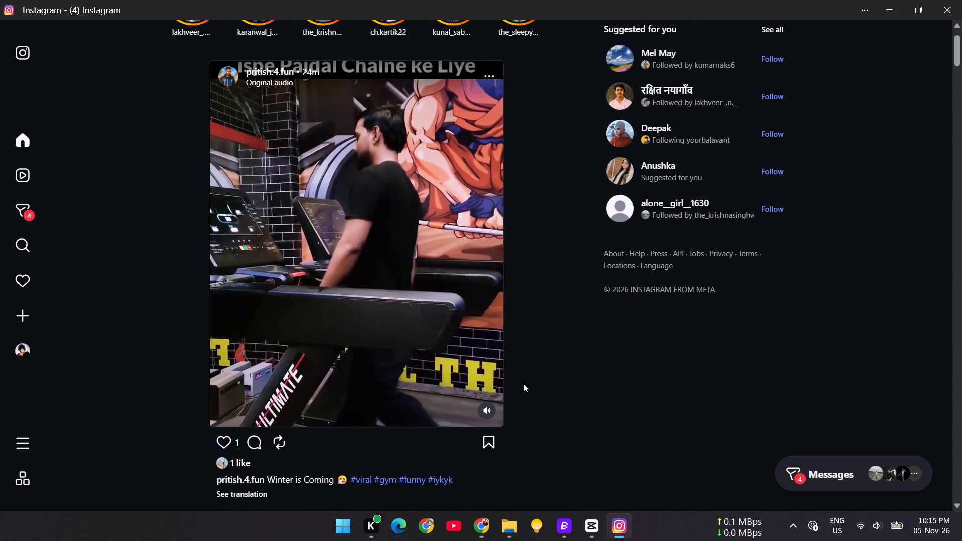
Capture a screenshot of the treadmill video post, framing the whole video.
key(shift+super+s)
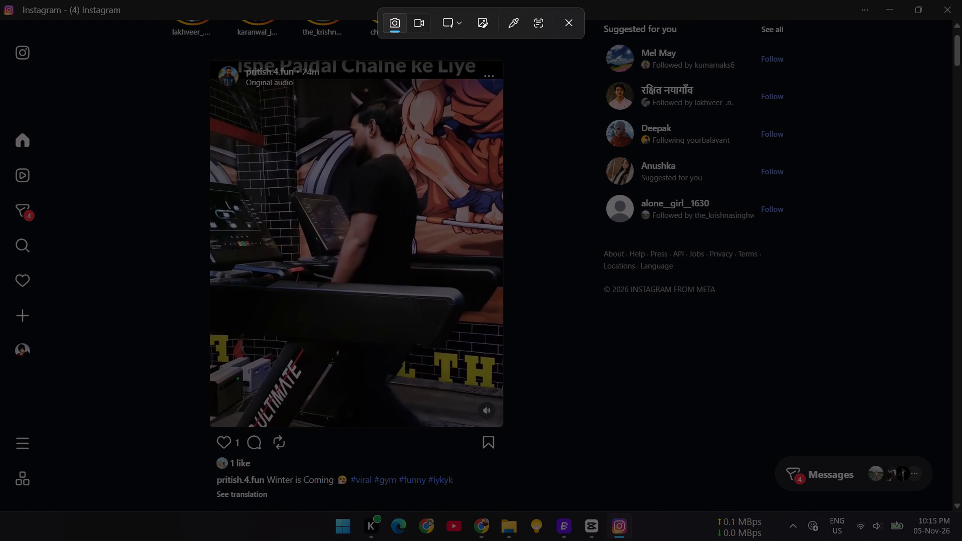
drag(195, 48, 513, 441)
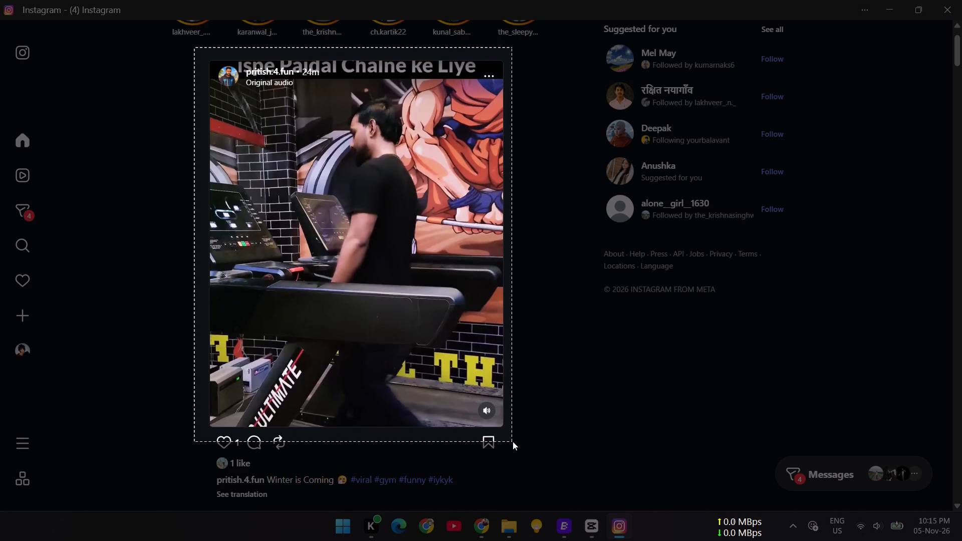
drag(513, 441, 514, 457)
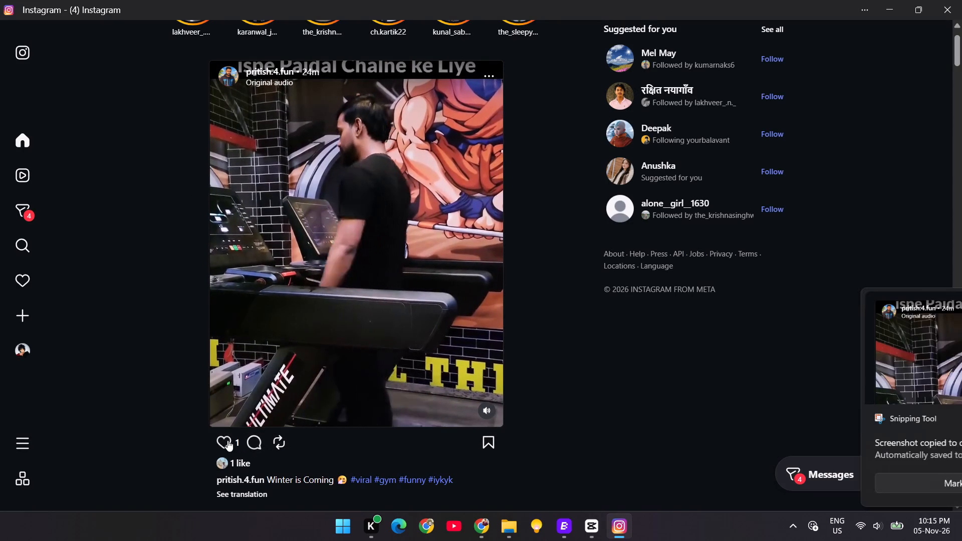
Like the treadmill video post and open its comments.
click(227, 440)
click(248, 441)
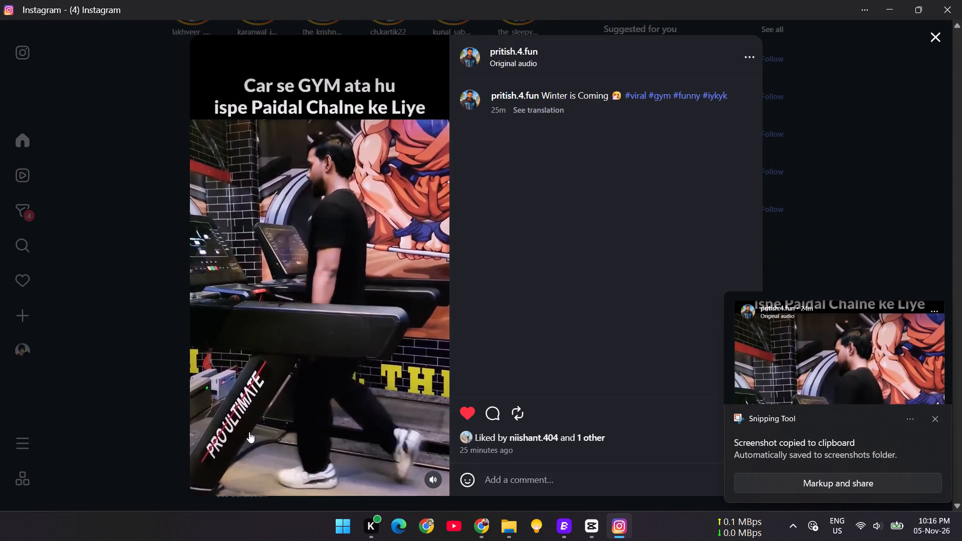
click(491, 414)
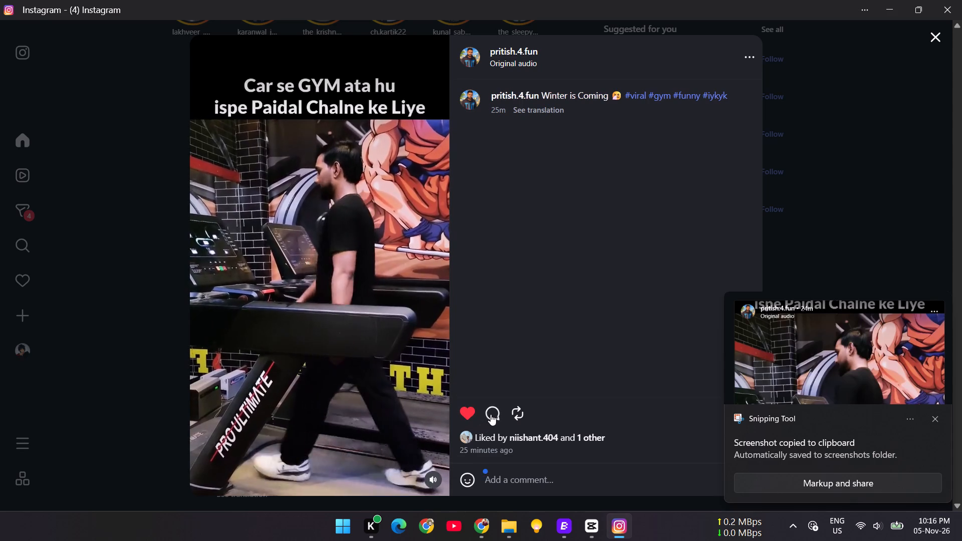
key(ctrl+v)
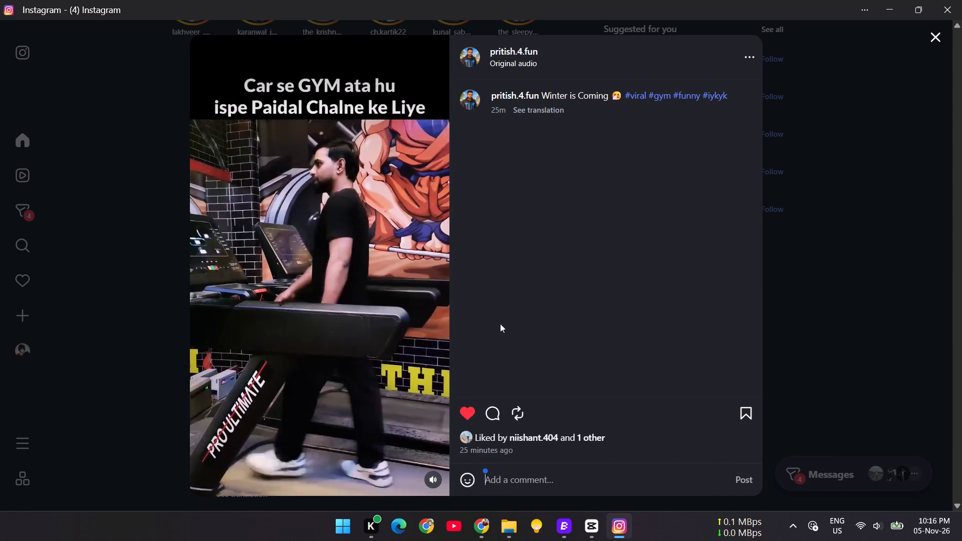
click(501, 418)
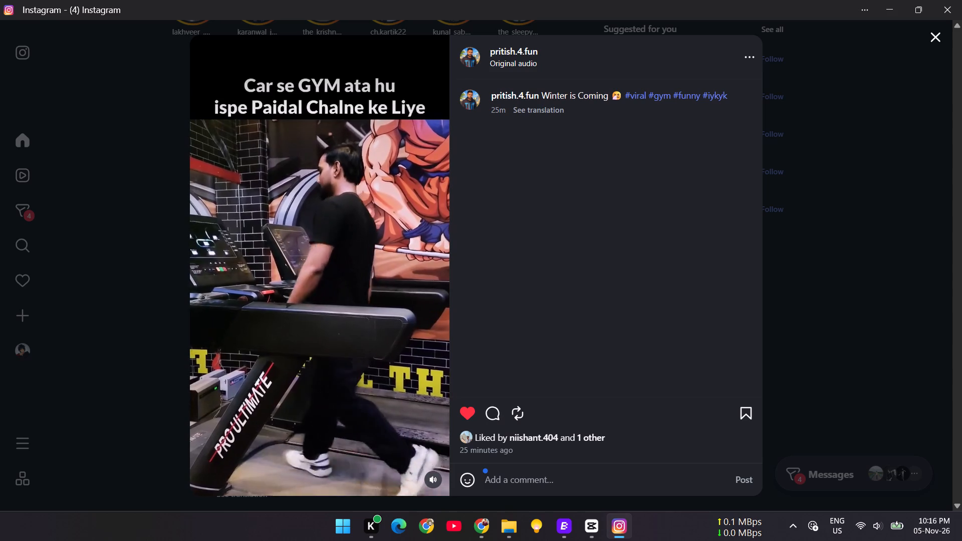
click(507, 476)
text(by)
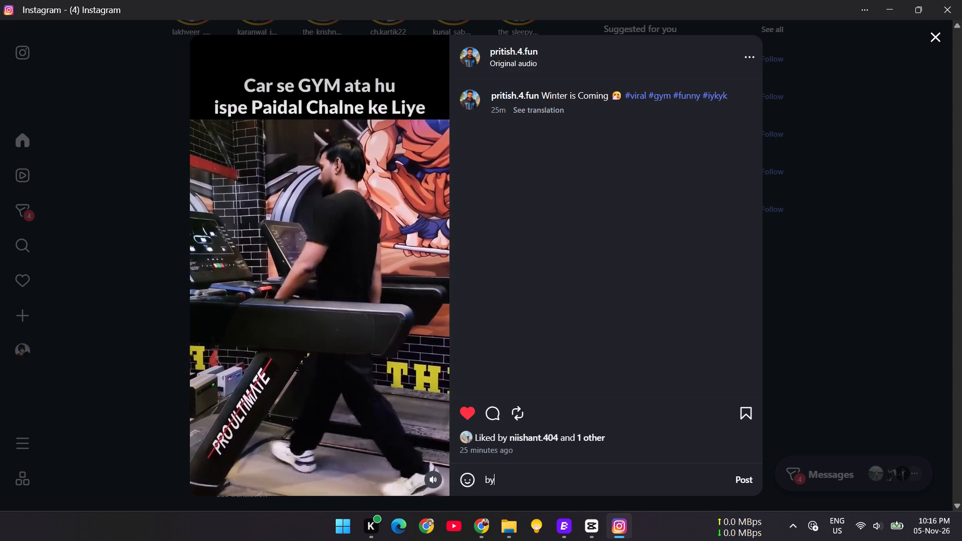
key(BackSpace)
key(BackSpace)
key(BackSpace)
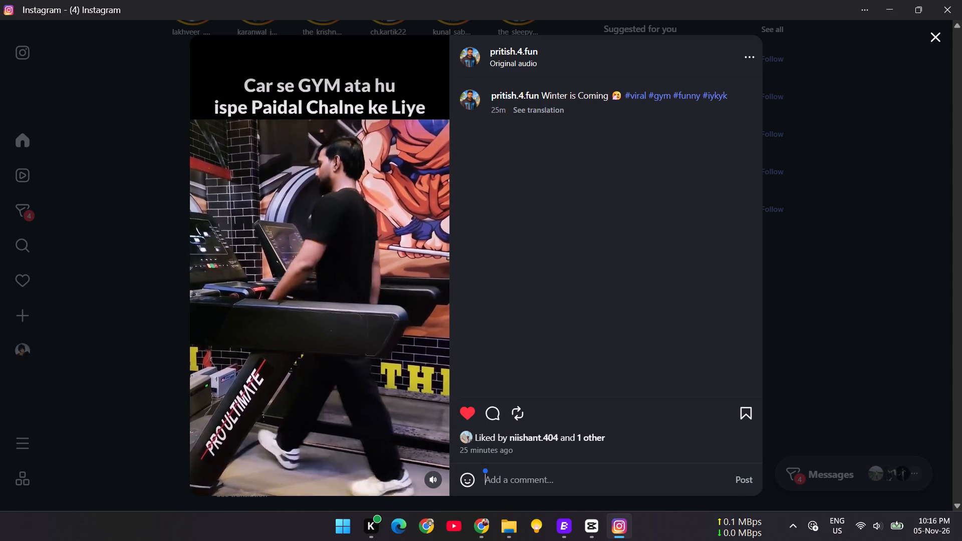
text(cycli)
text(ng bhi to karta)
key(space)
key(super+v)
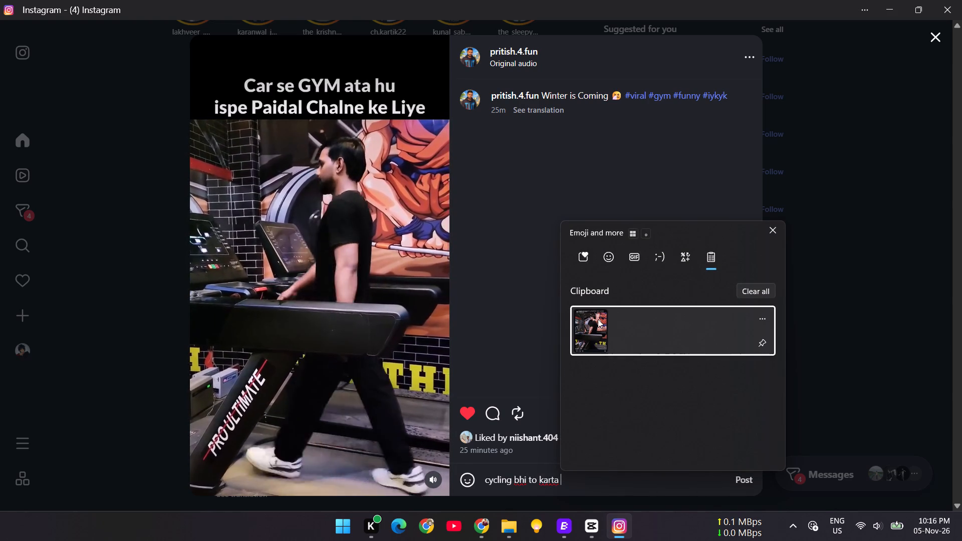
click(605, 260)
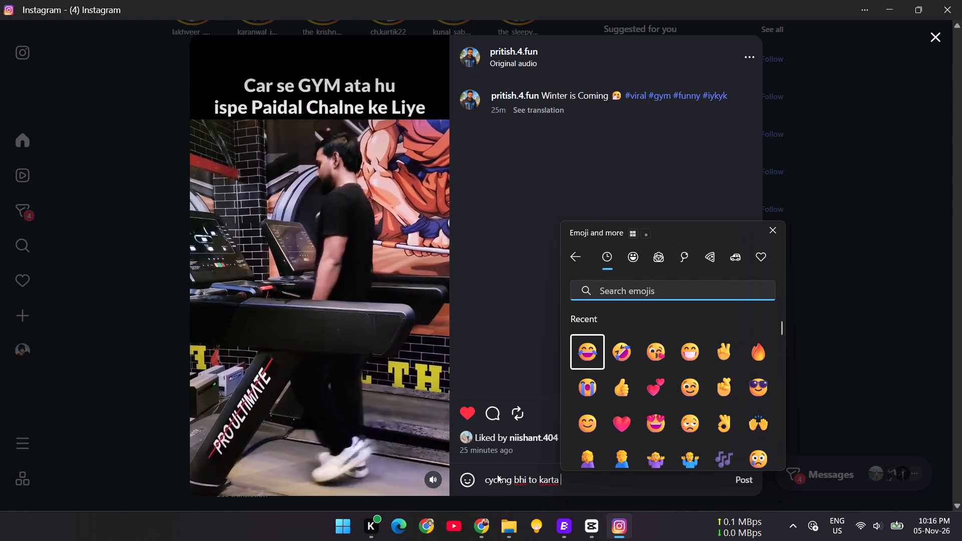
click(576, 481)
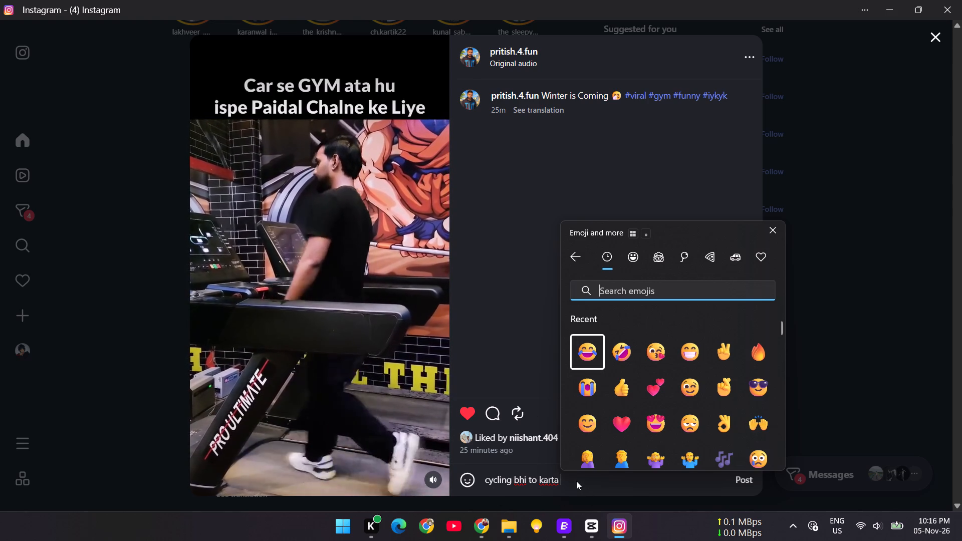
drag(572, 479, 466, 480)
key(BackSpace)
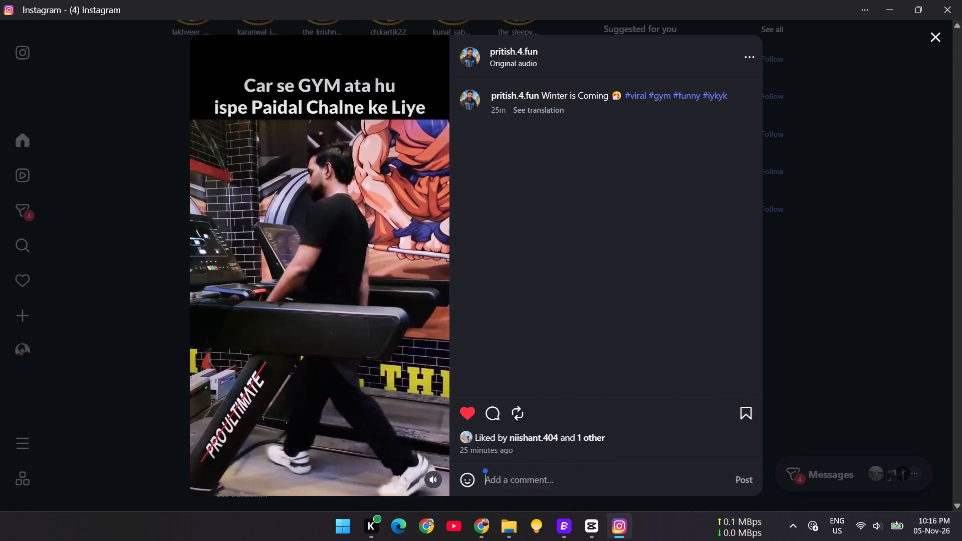
Post a comment made of two laughing-with-tears emojis on the treadmill video.
key(super+v)
click(531, 259)
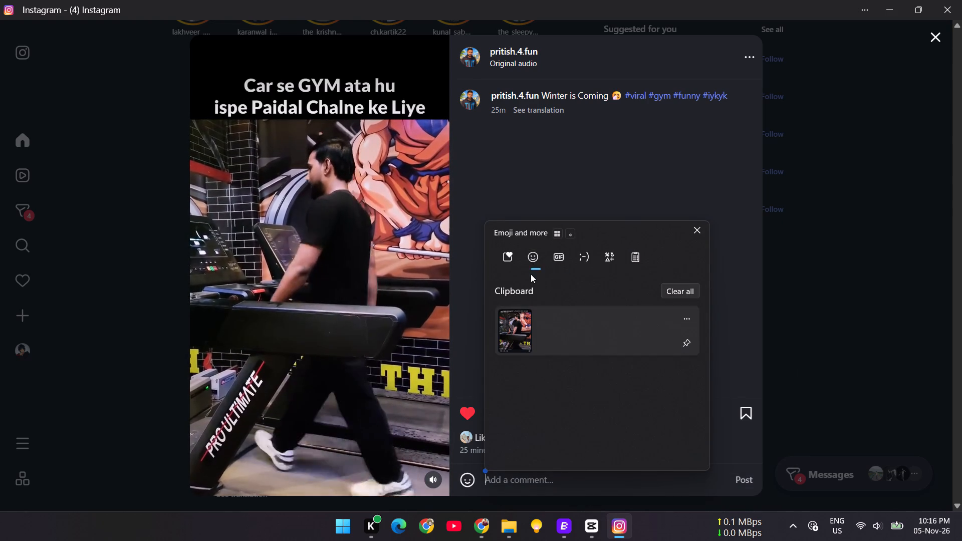
click(540, 353)
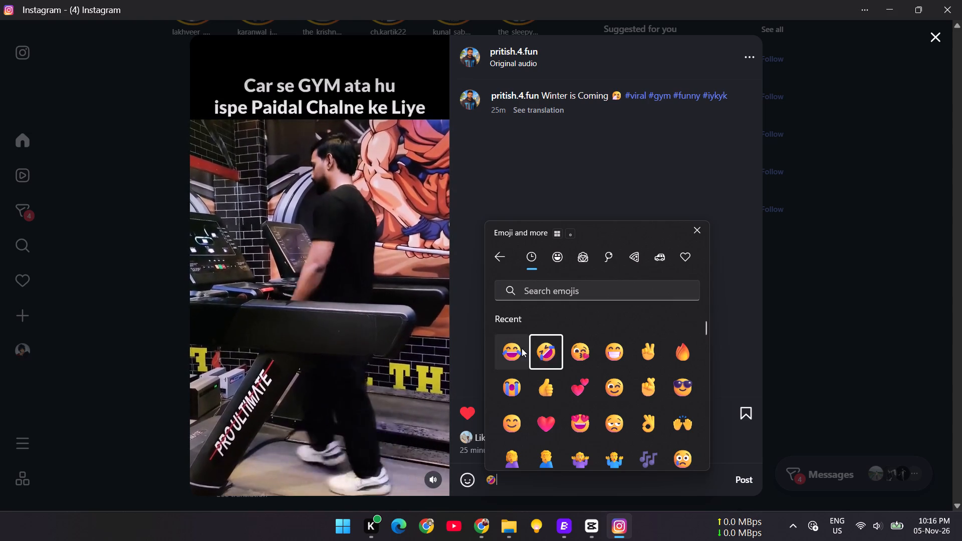
double_click(512, 359)
click(497, 473)
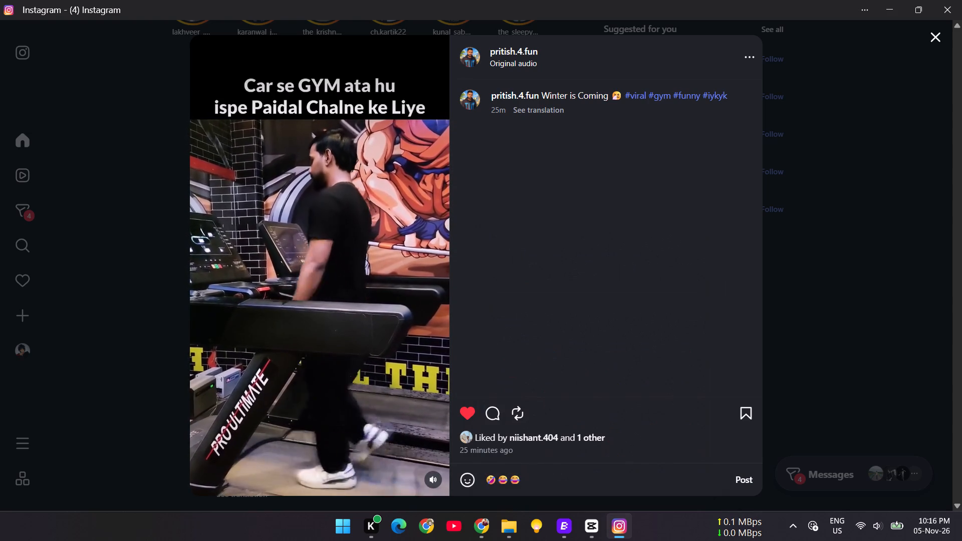
click(497, 481)
key(BackSpace)
key(Return)
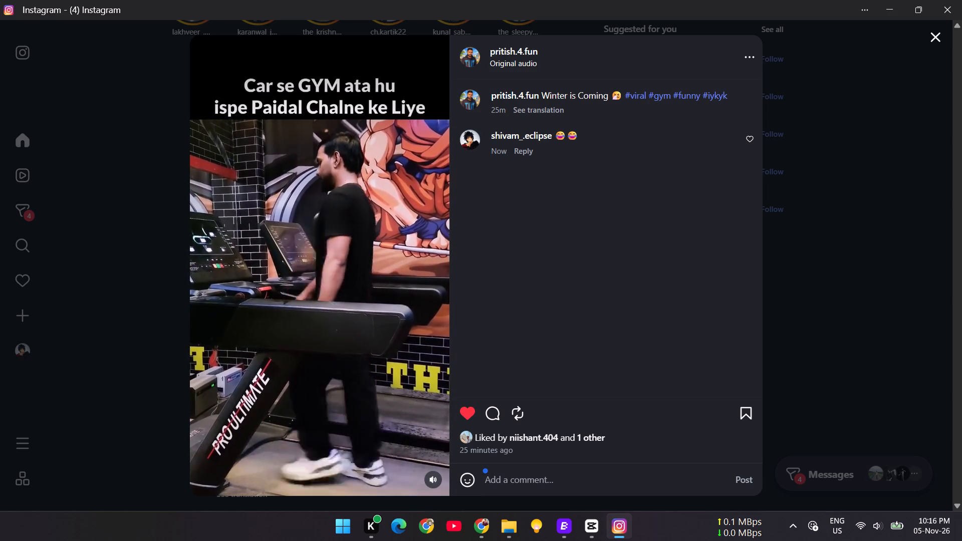
Post the comment "aura ni minus hona chahiye" with a sunglasses emoji on the treadmill video, and close the post.
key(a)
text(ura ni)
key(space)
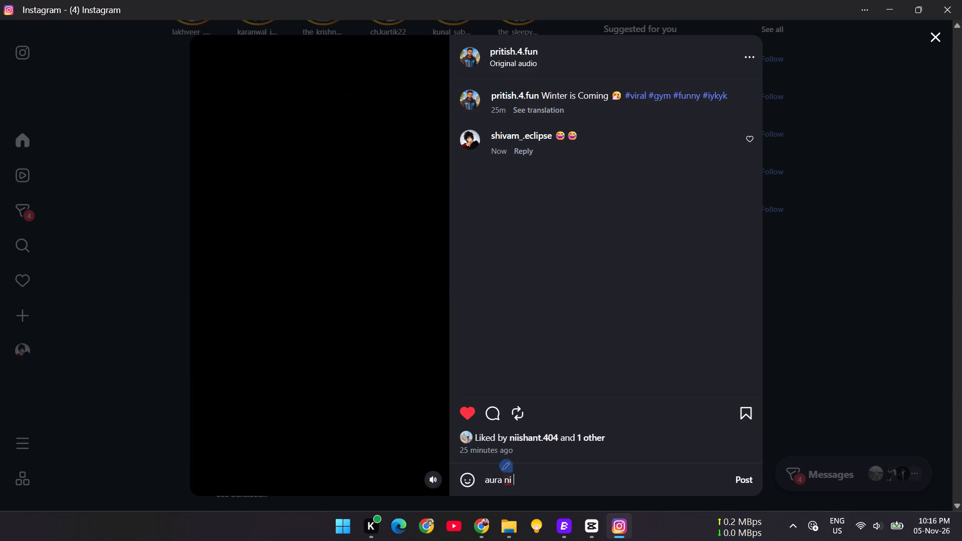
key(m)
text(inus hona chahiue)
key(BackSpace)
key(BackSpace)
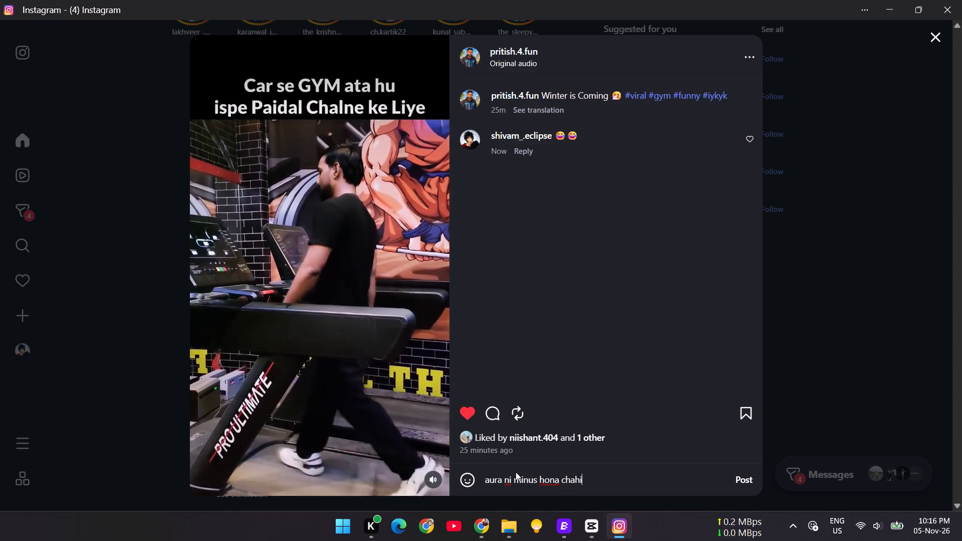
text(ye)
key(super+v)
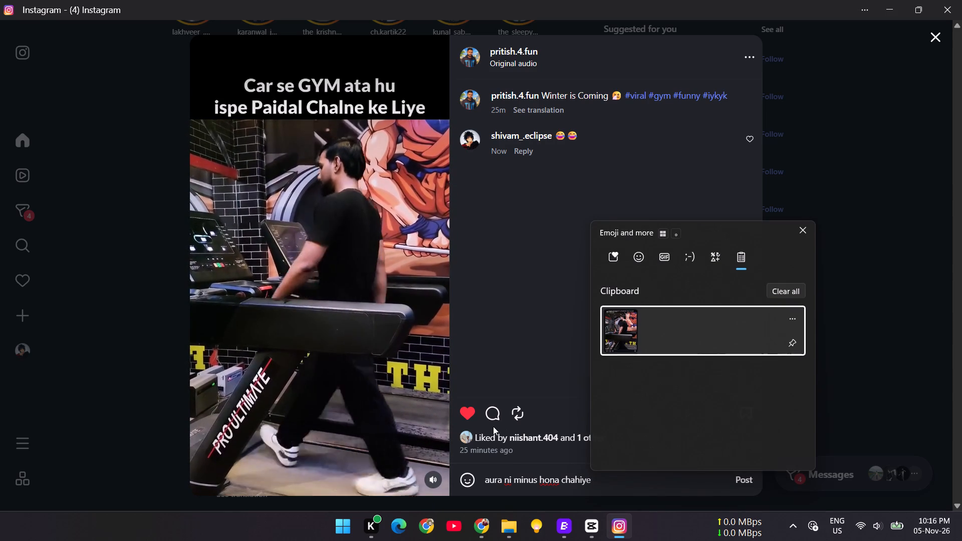
click(644, 253)
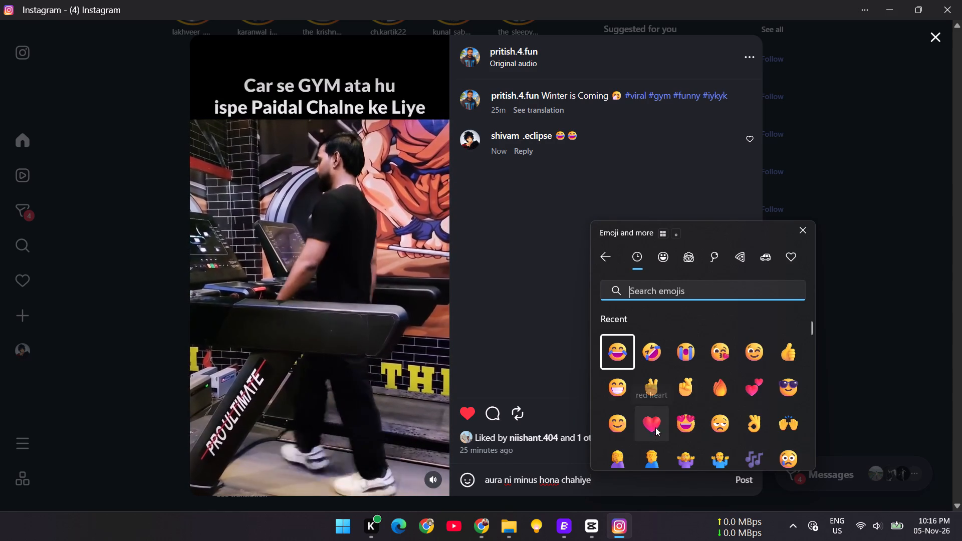
click(790, 385)
click(508, 367)
double_click(741, 473)
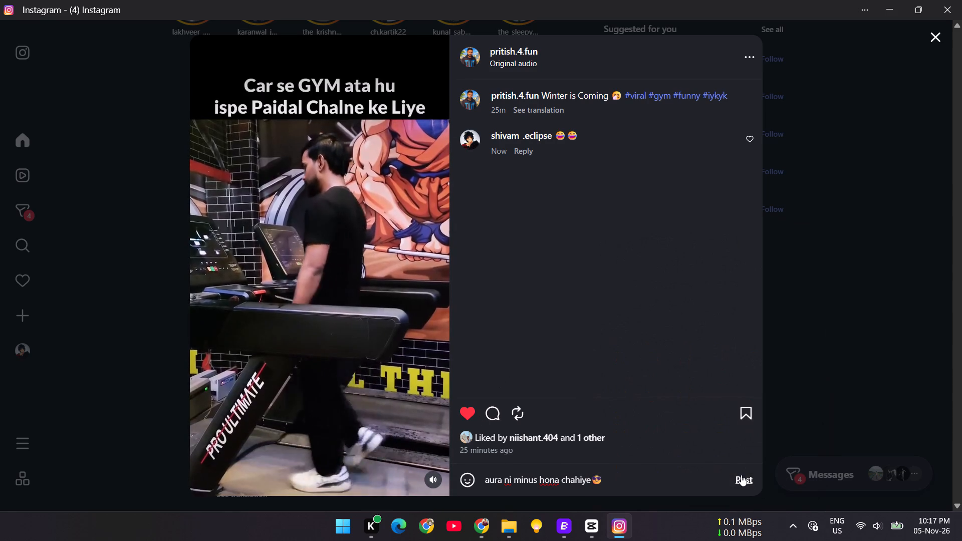
click(937, 40)
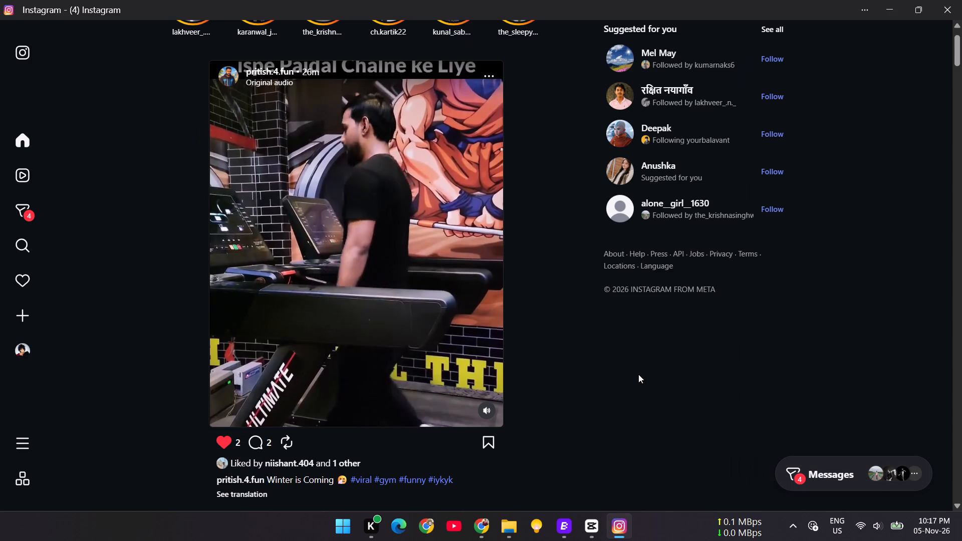
Open the Instagram direct messages inbox.
scroll(535, 343, up, 6)
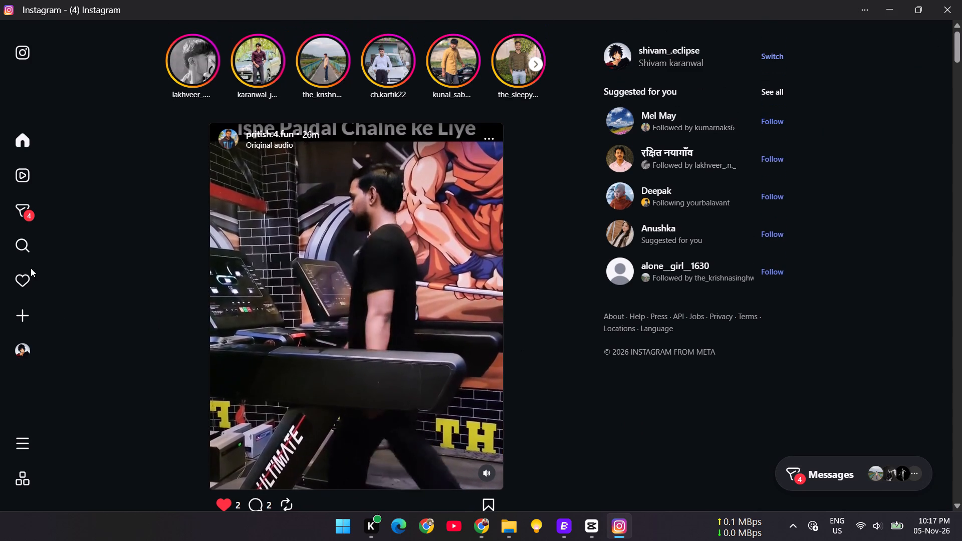
click(16, 212)
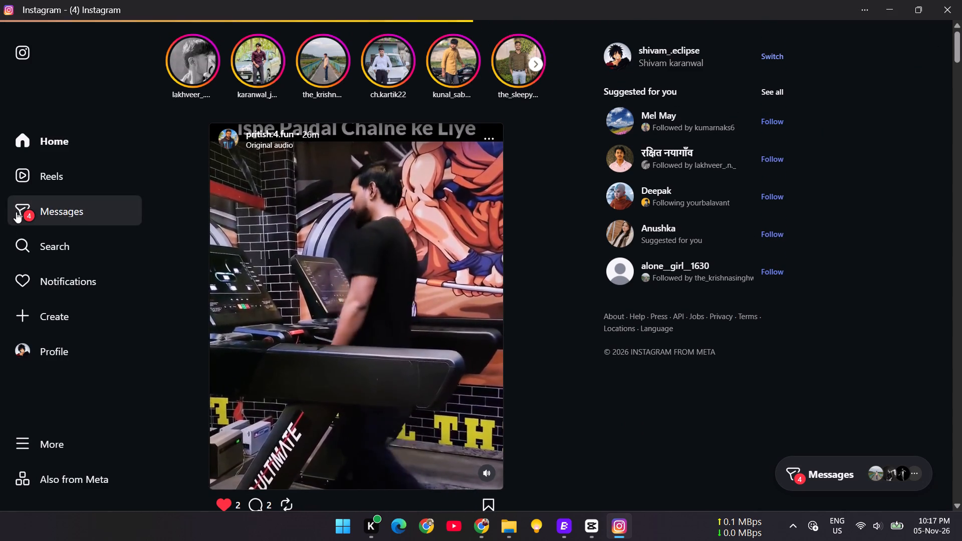